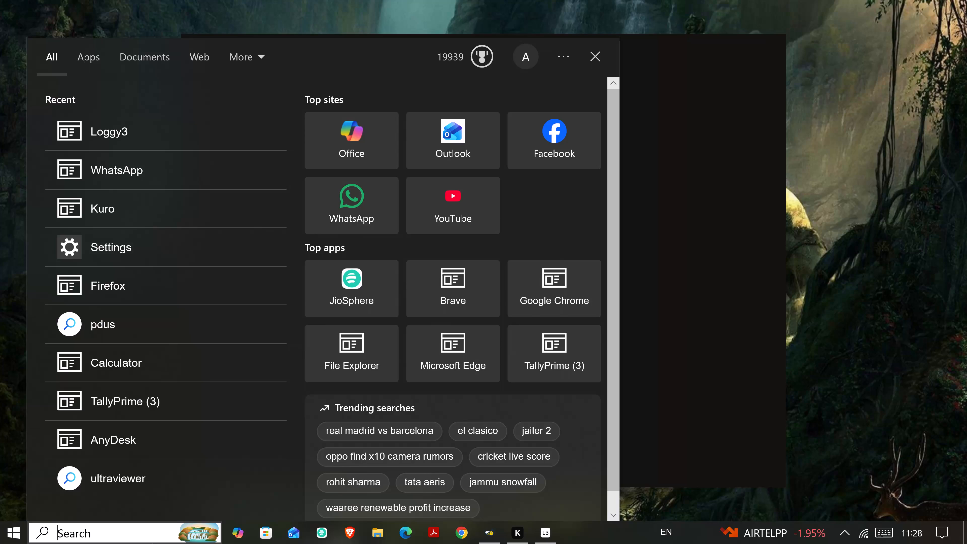
Search the computer for "tally" and launch the TallyPrime (3) app.
key("t")
type("al")
type("ly")
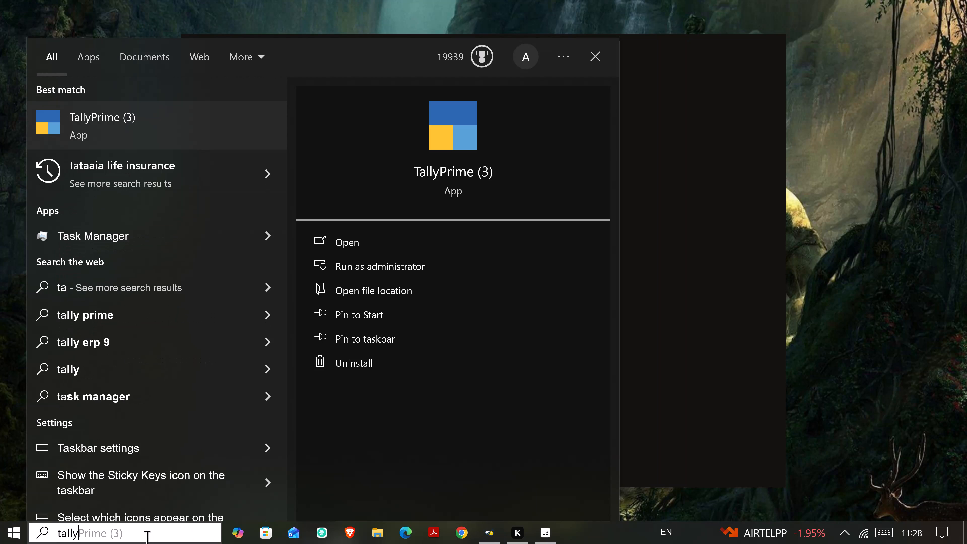
key("Return")
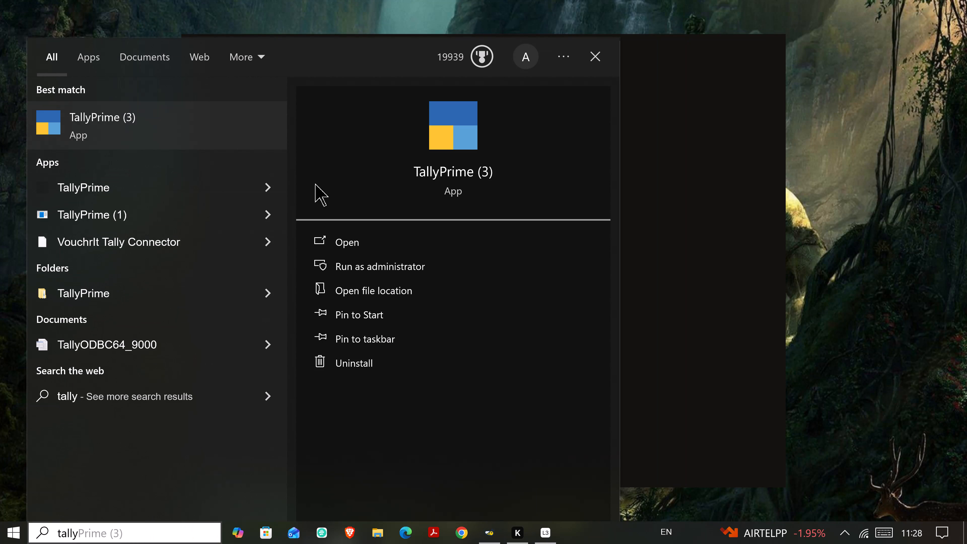
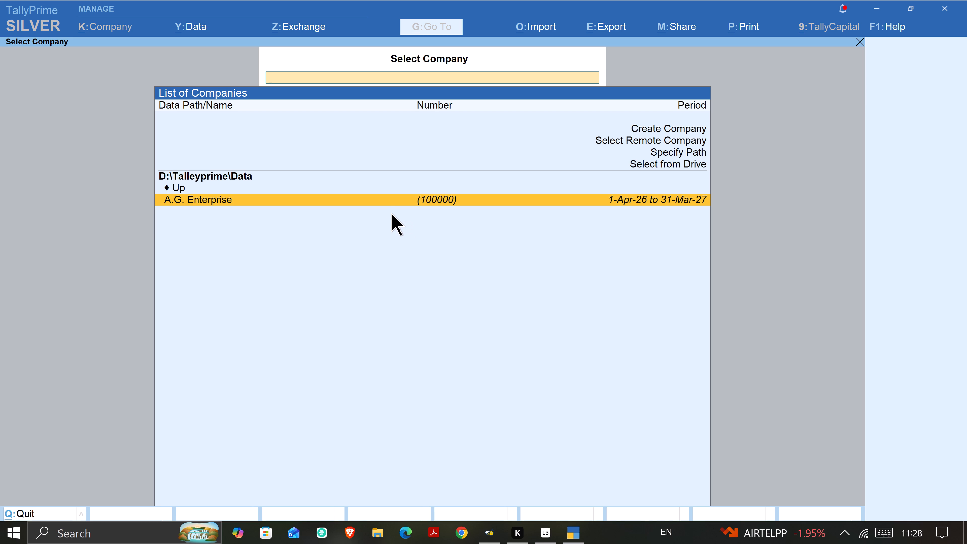
Open the company A.G. Enterprise.
key("Return")
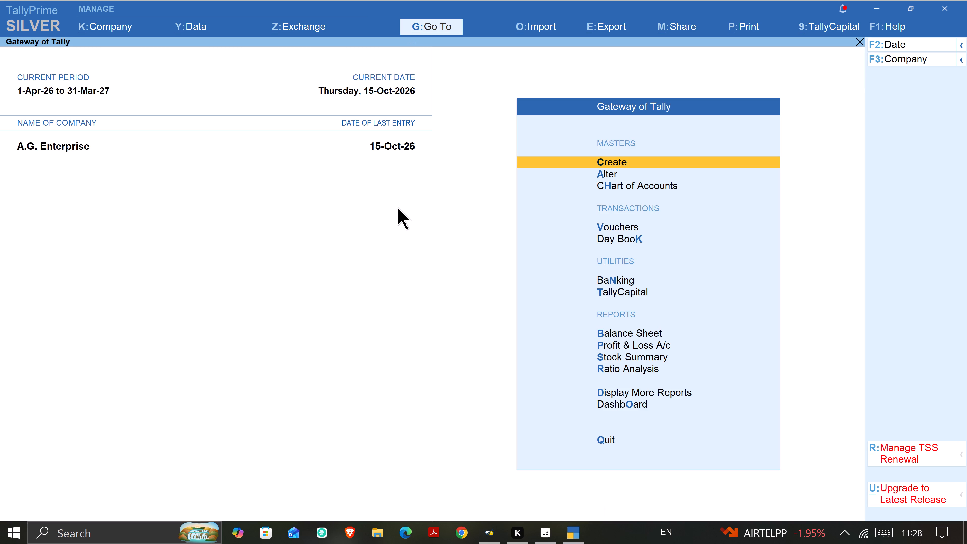
Start a new Purchase voucher for A.G. Enterprise.
key("Down")
key("Down")
key("Down")
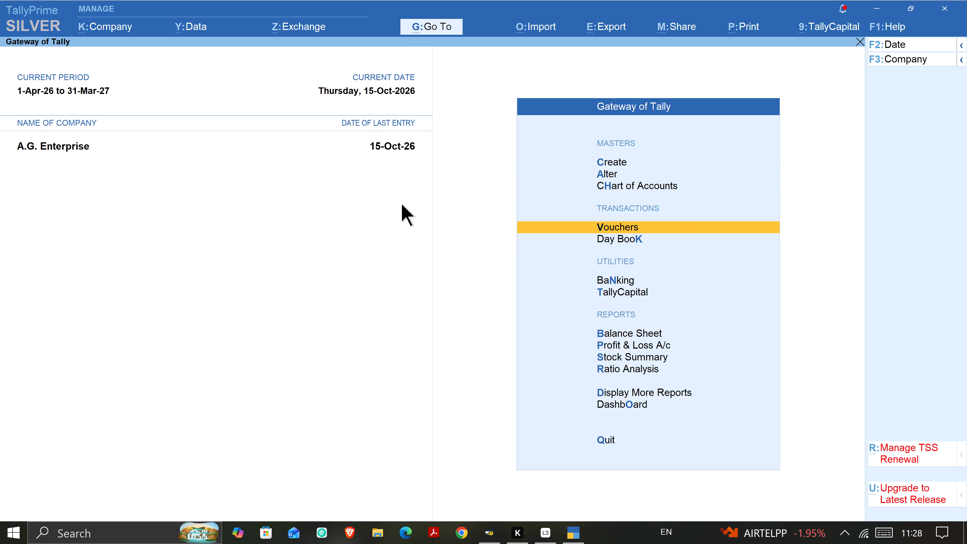
key("Down")
key("Up")
key("Up")
key("Down")
key("Return")
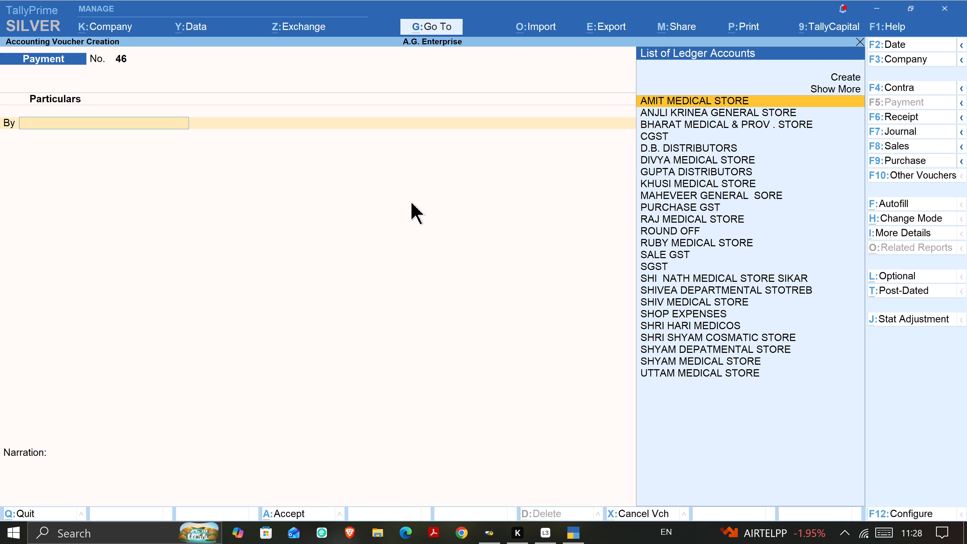
key("F9")
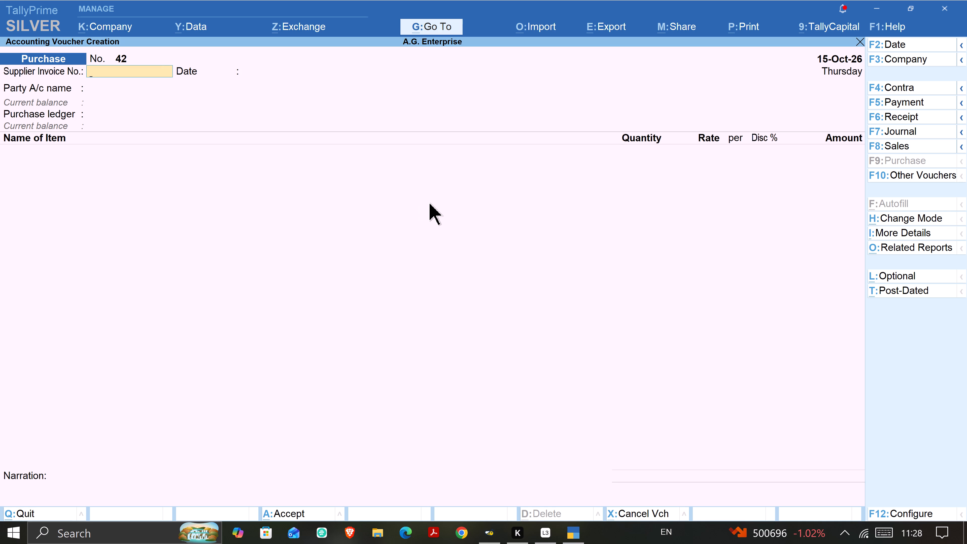
Enter supplier invoice number 43490 with the date 15-Oct-26.
type("43")
type("49")
key("0")
key("Return")
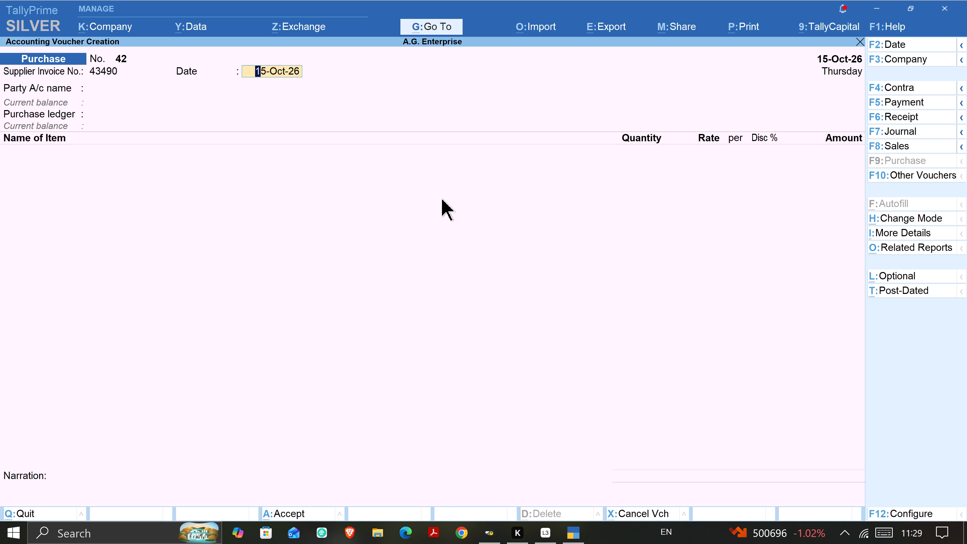
key("Return")
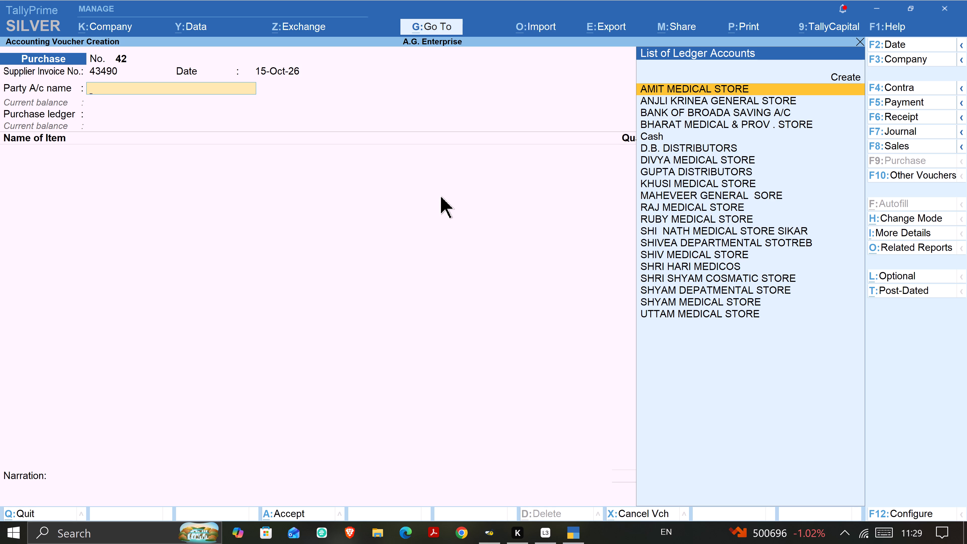
Set the party account to D.B. DISTRIBUTORS, keeping its default receipt and party details, and the purchase ledger to PURCHASE GST.
key("Down")
key("Down")
key("Down")
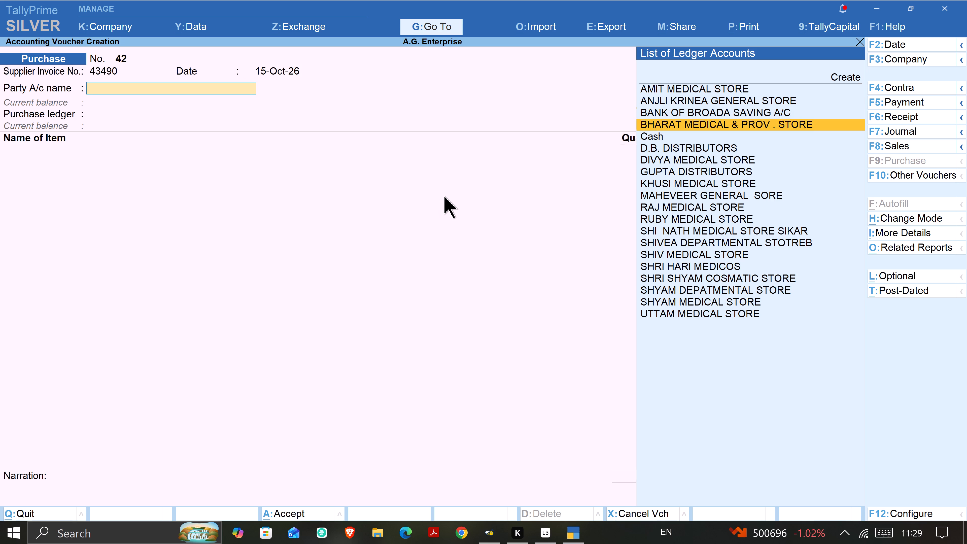
key("Down")
key("Down")
key("Return")
key("Return")
key("Return")
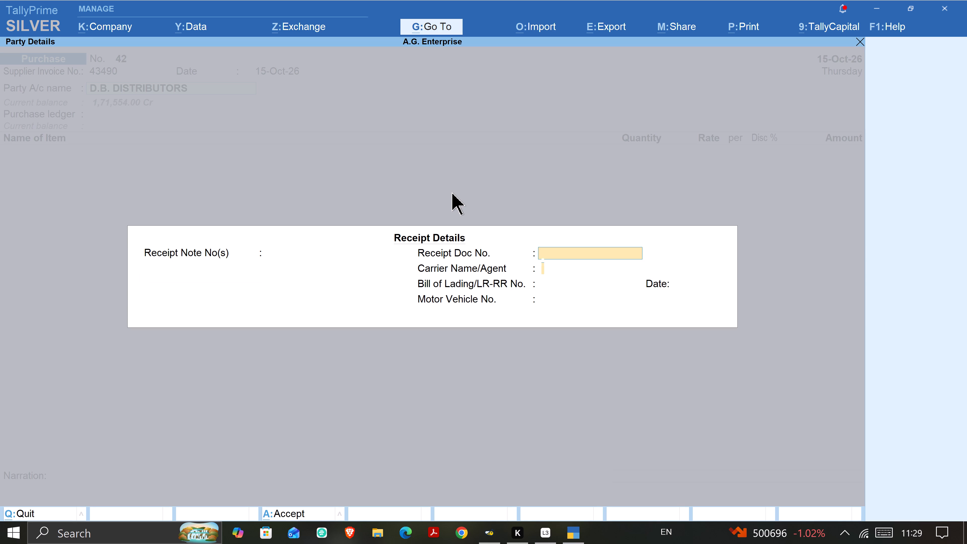
key("Return")
key("Return")
key("Return")
key("Return")
key("Return")
key("Return")
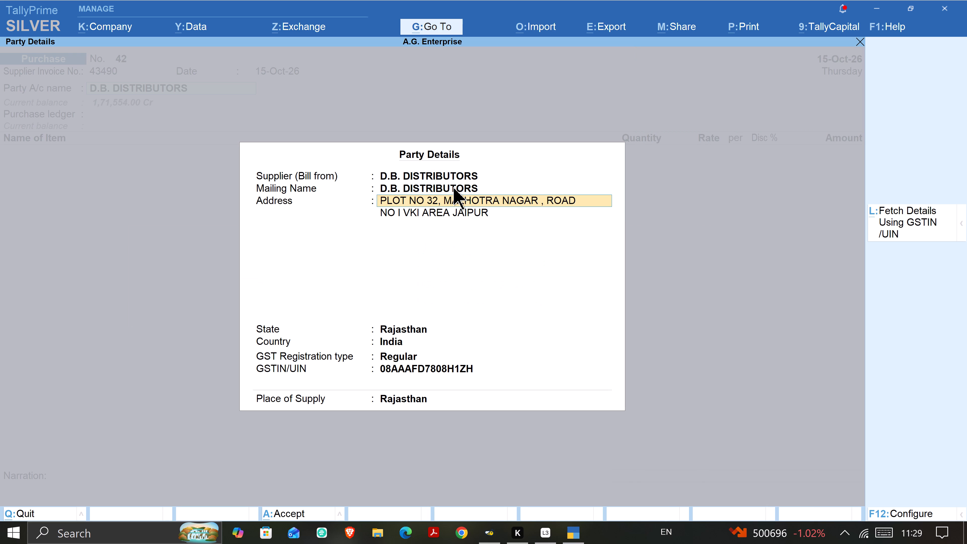
key("ctrl+s")
key("ctrl+a")
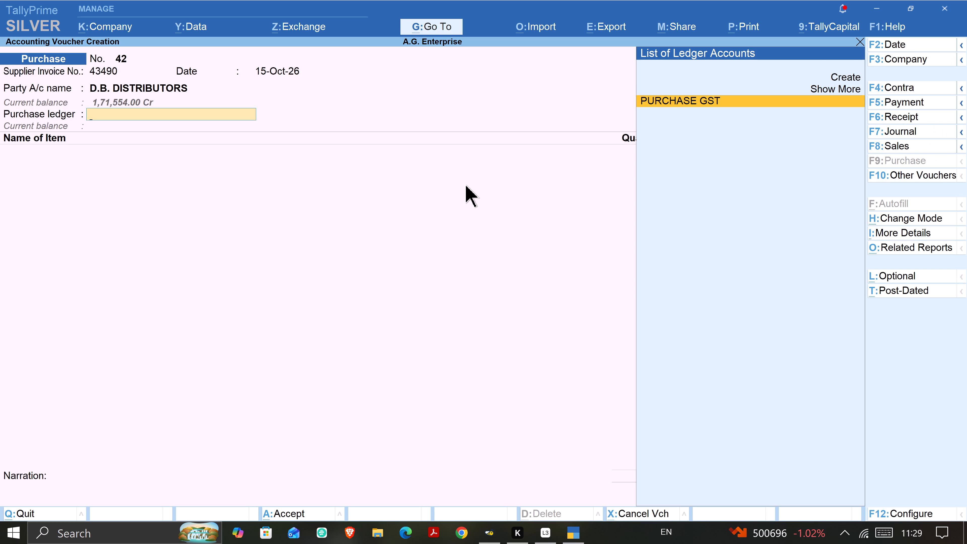
key("Return")
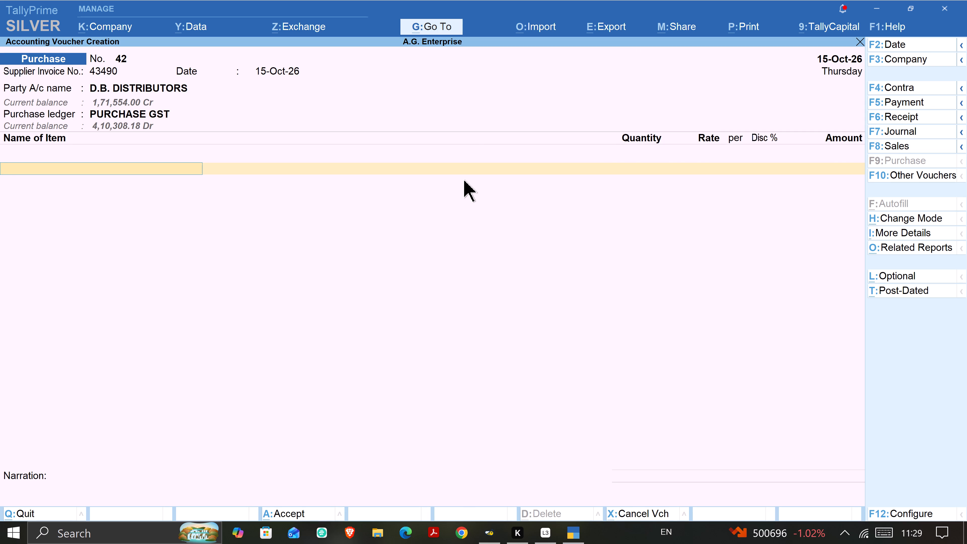
Add the stock item VICKS VAPORUB 25GM MRP 109 with a quantity of 72 PCS.
key("v")
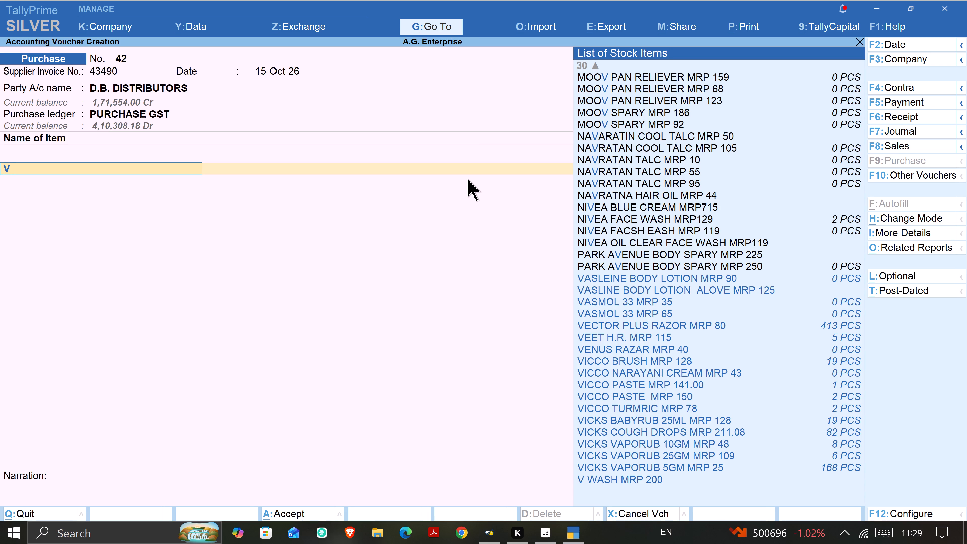
key("i")
key("c")
key("k")
key("s")
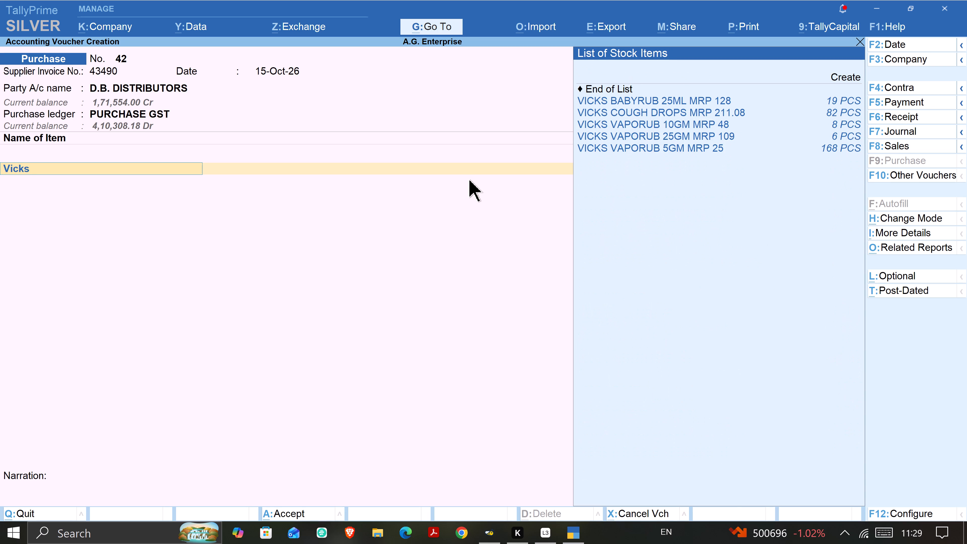
key("Down")
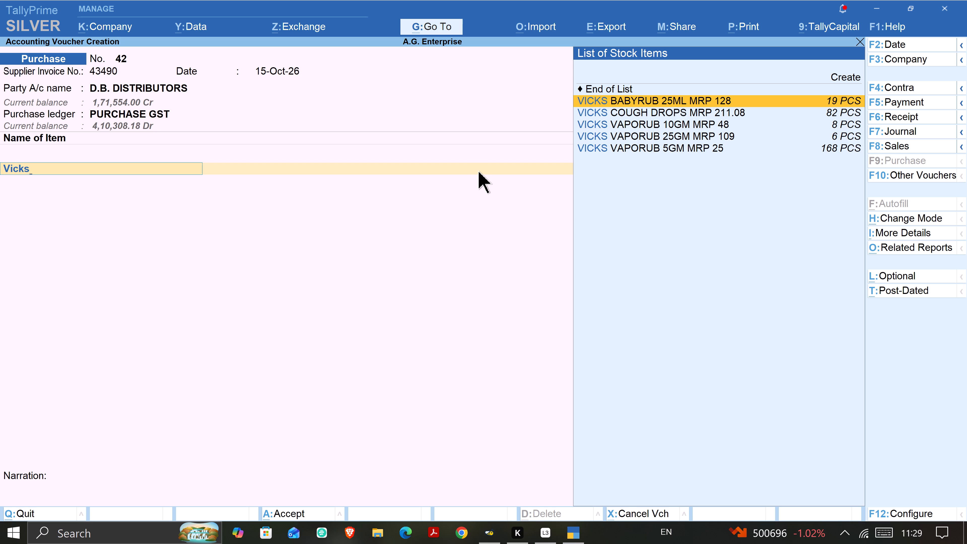
key("Down")
key("Down")
key("Down")
key("Return")
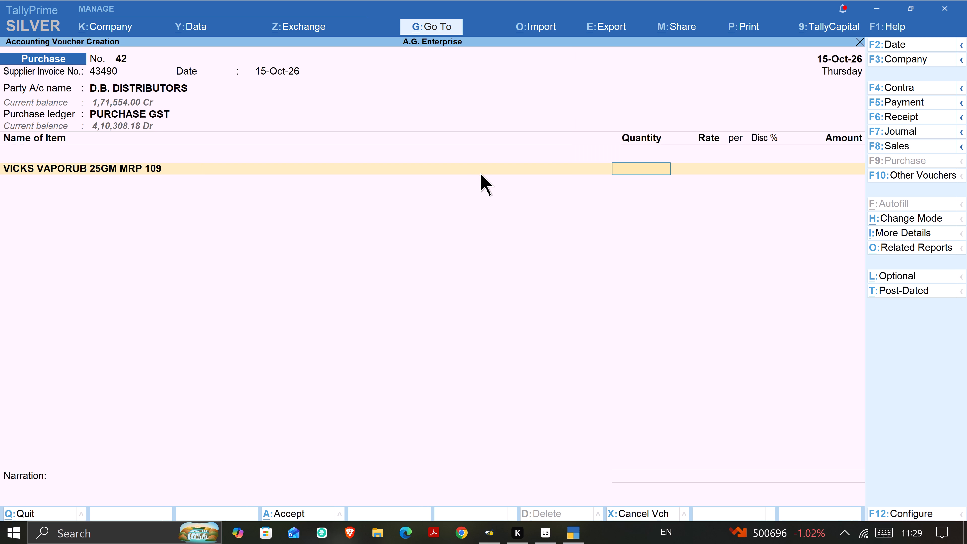
key("7")
key("2")
key("Return")
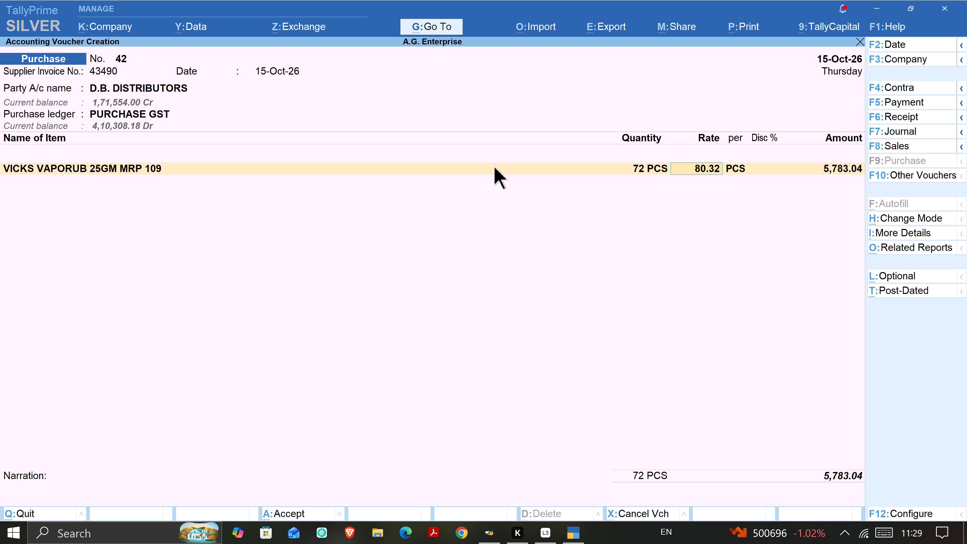
Set the amount of the VICKS VAPORUB 25GM line to 5,301.37, leaving the discount blank.
key("Return")
key("BackSpace")
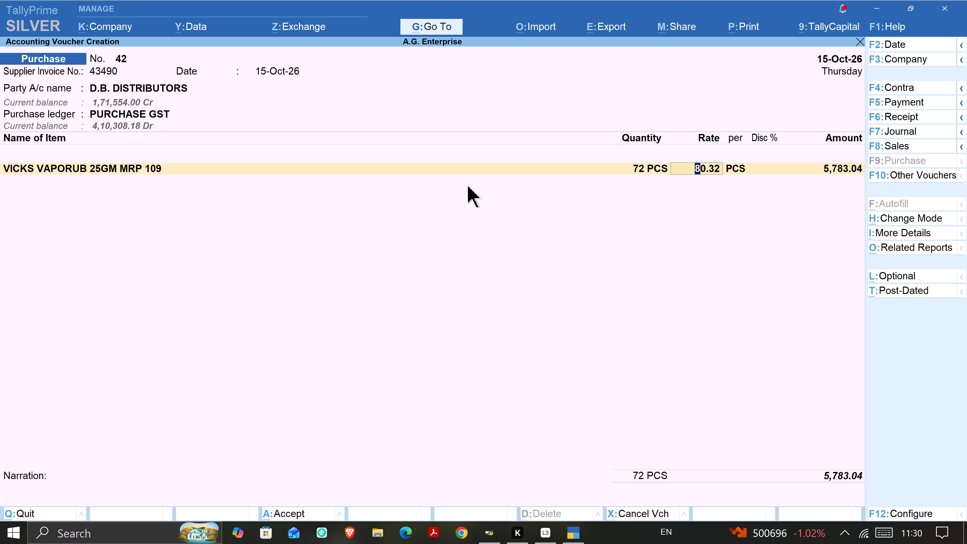
key("Return")
key("Return")
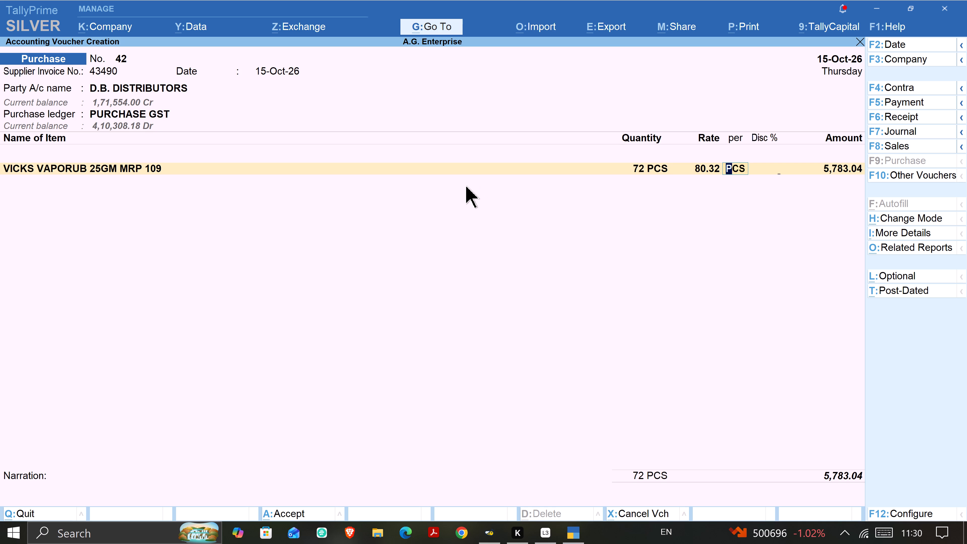
key("Return")
key("5")
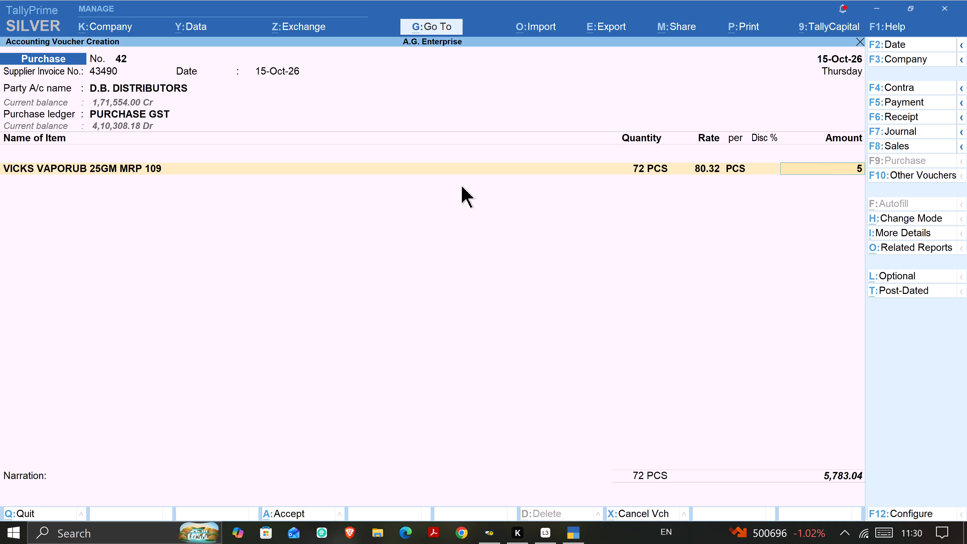
key("3")
key("0")
type("1.3")
key("7")
key("Return")
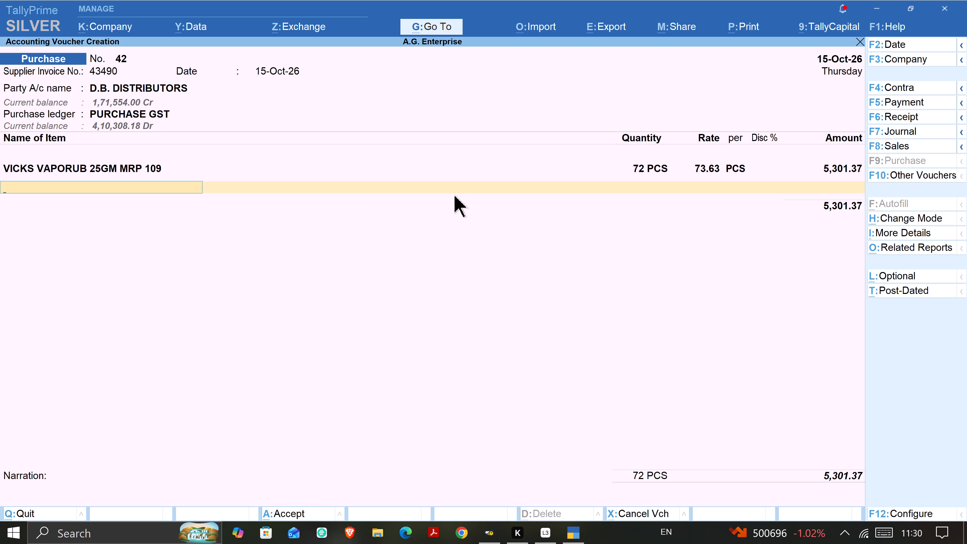
Add the stock item VICKS VAPORUB 10GM MRP 48 with a quantity of 150 PCS.
type("vic")
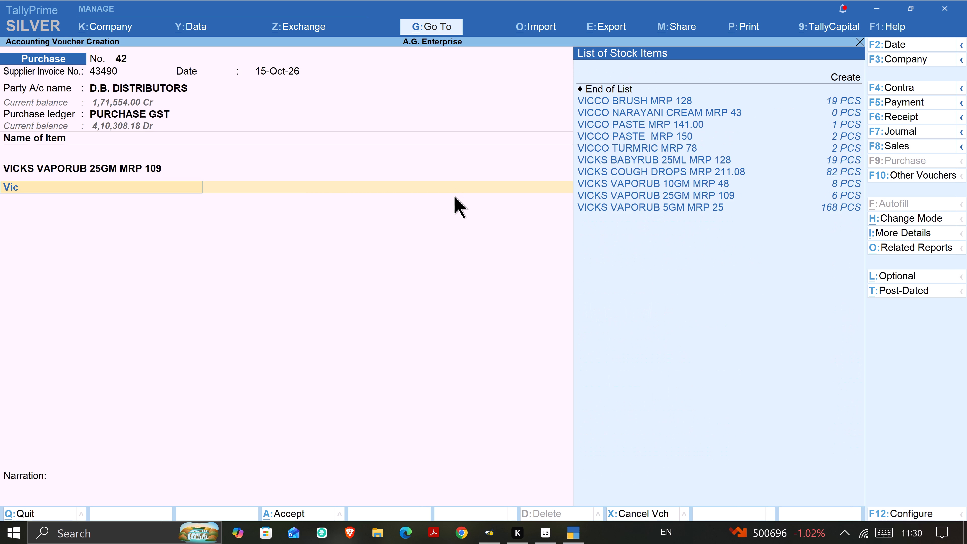
type("ks")
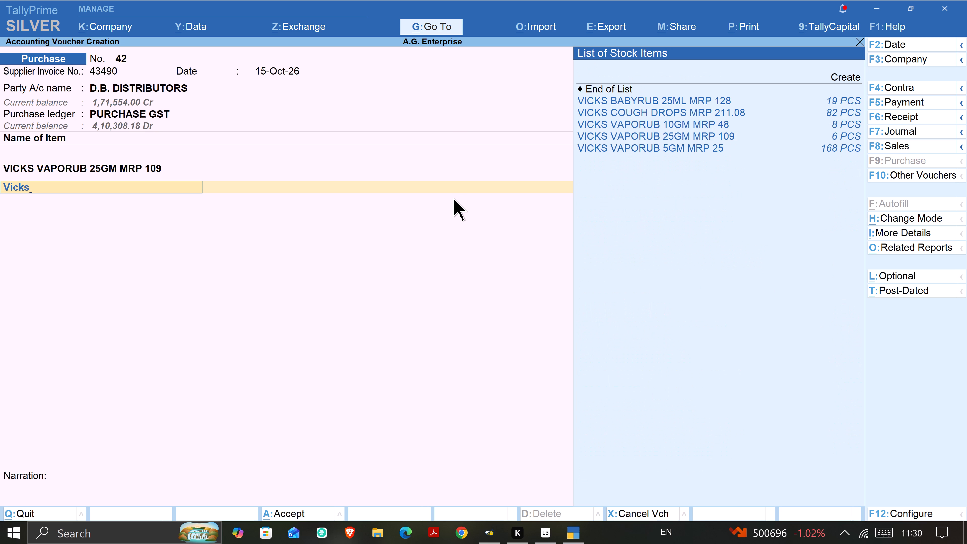
key("Down")
key("Down")
key("Down")
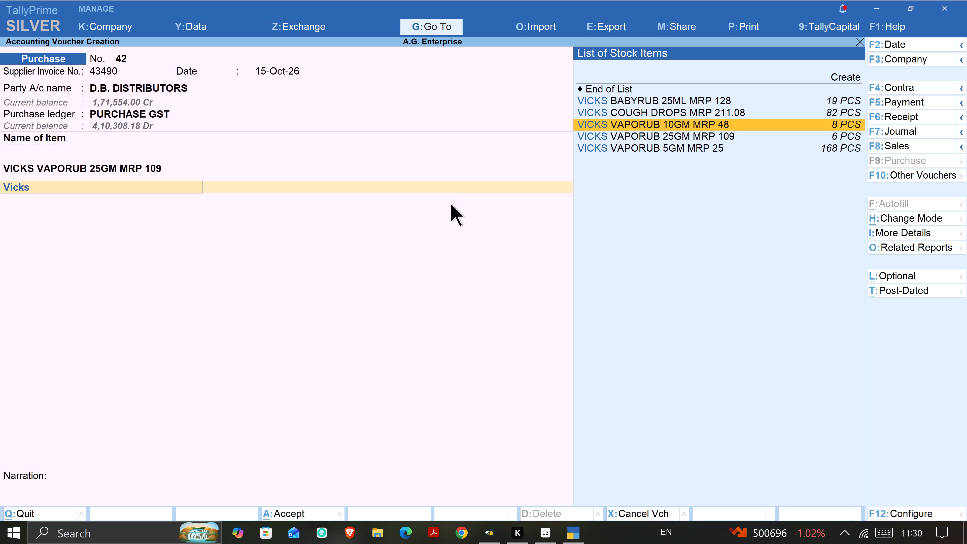
key("Return")
key("1")
key("5")
key("0")
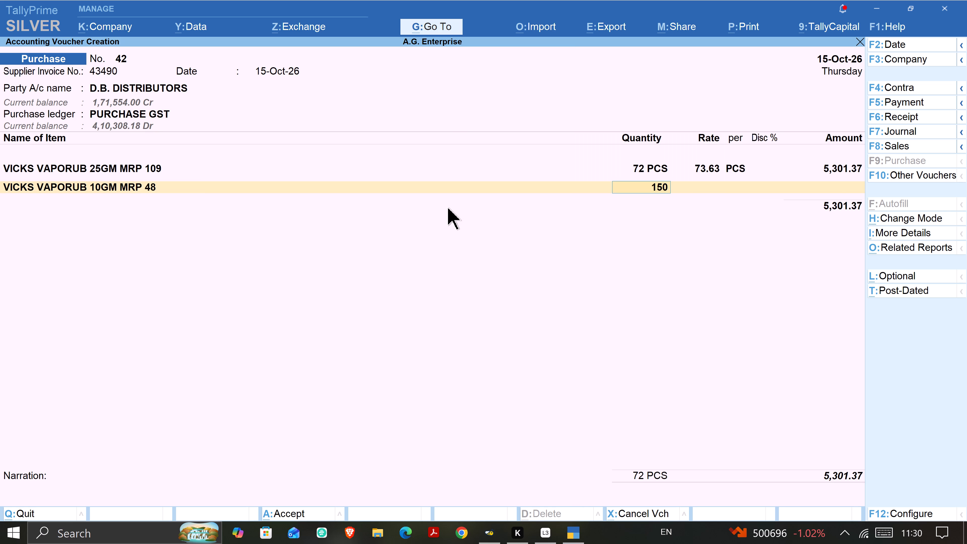
key("Return")
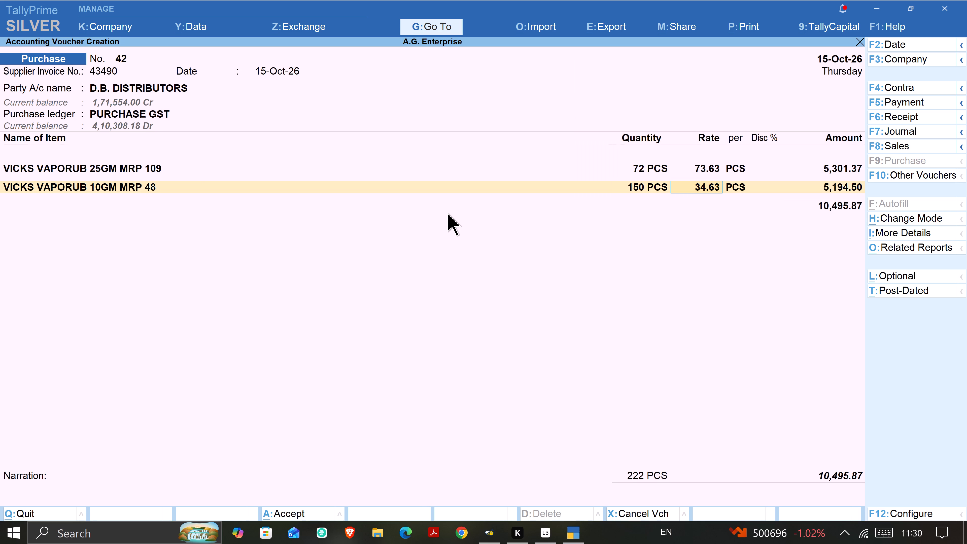
Set the amount of the VICKS VAPORUB 10GM line to 4,848.20, leaving the discount blank.
key("Return")
key("Return")
key("Return")
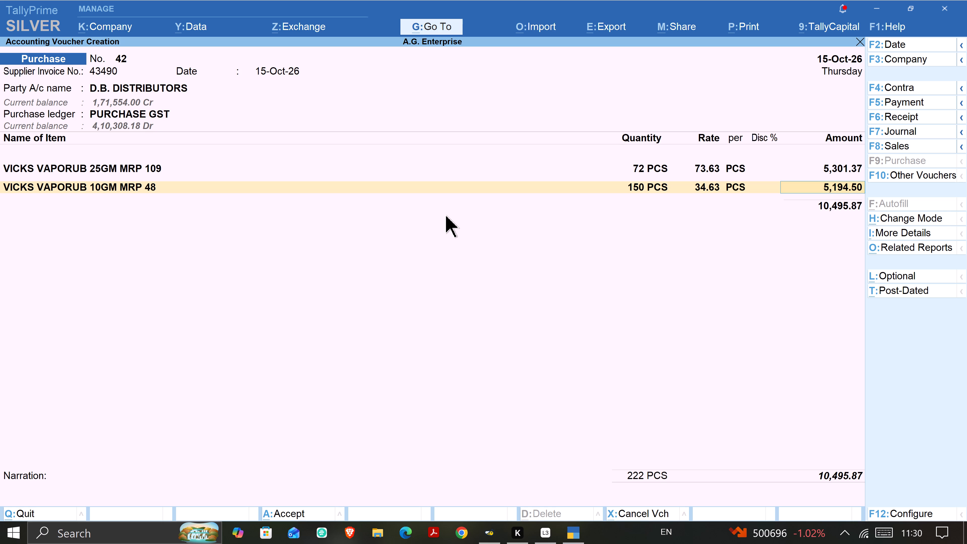
type("48")
type("48")
type(".20")
key("Return")
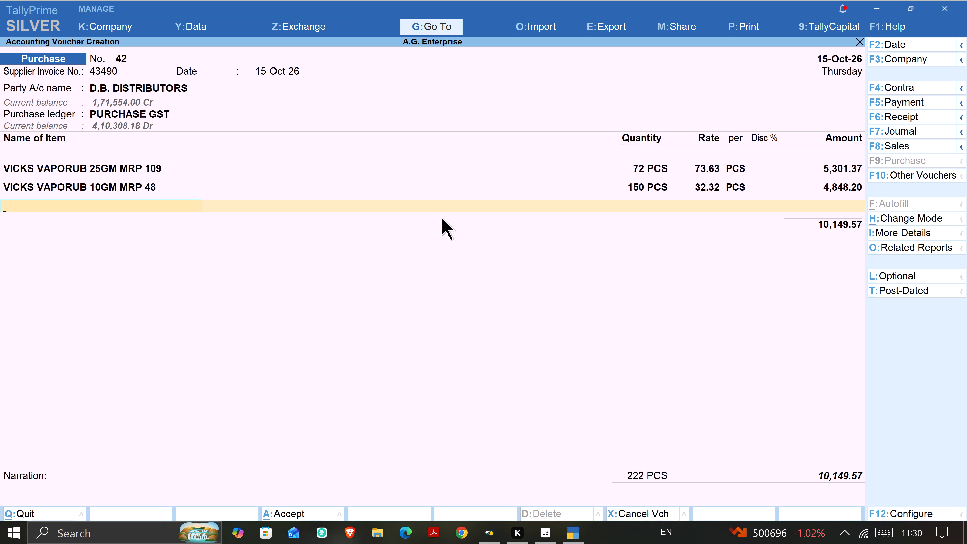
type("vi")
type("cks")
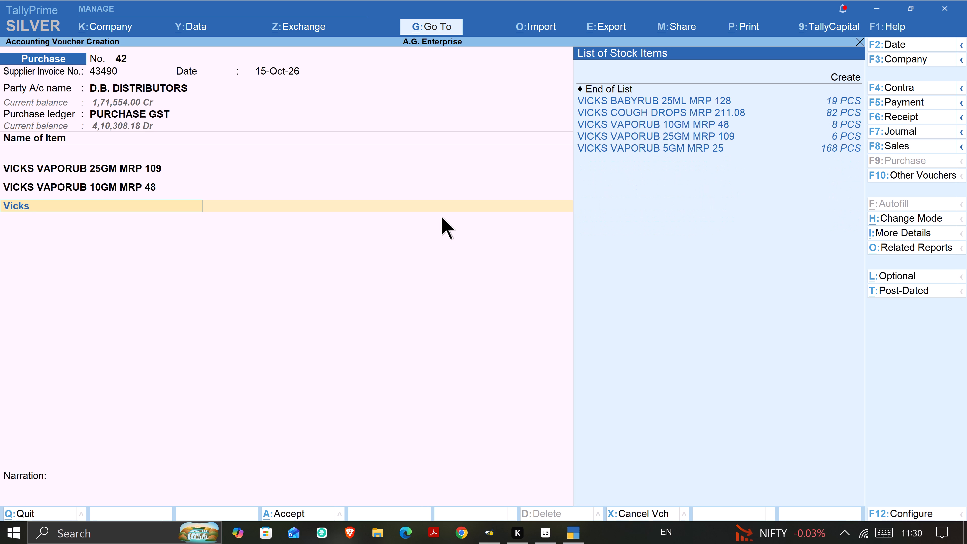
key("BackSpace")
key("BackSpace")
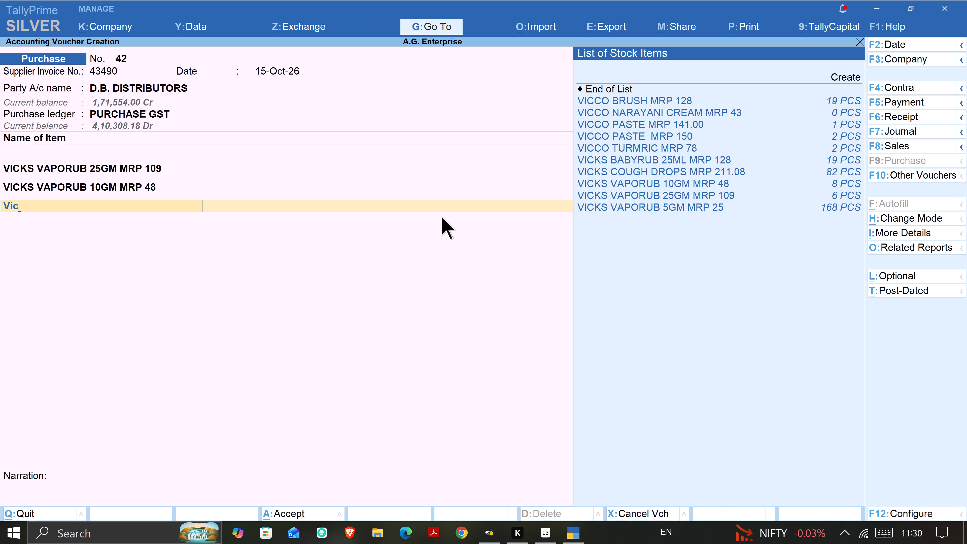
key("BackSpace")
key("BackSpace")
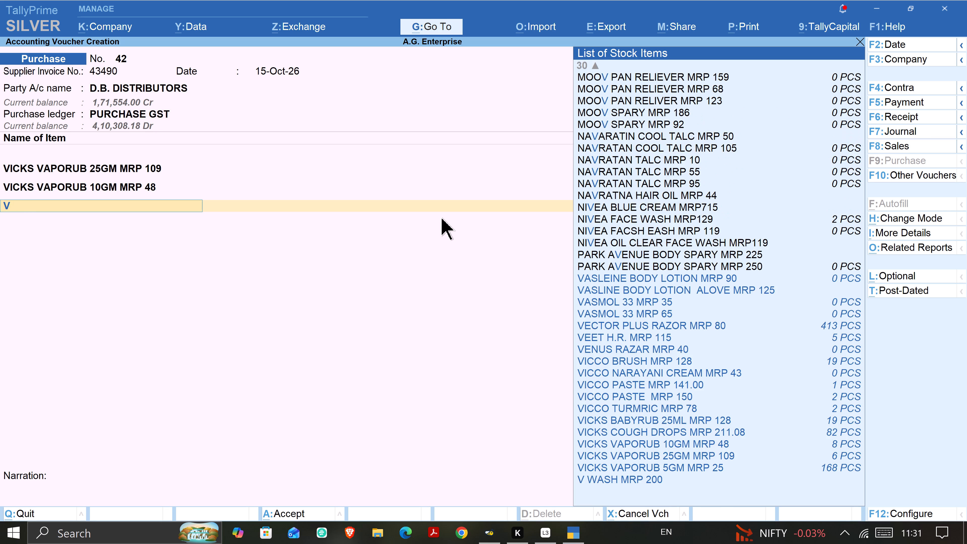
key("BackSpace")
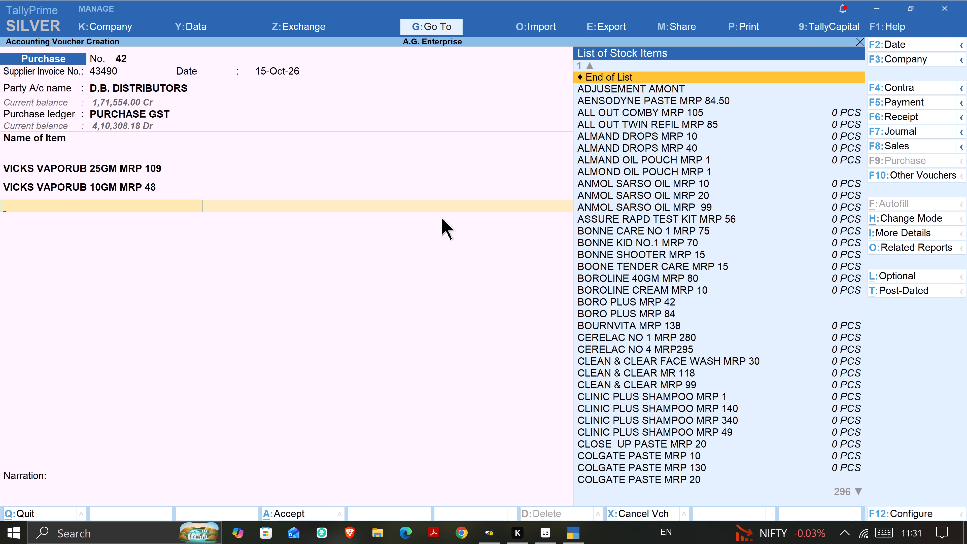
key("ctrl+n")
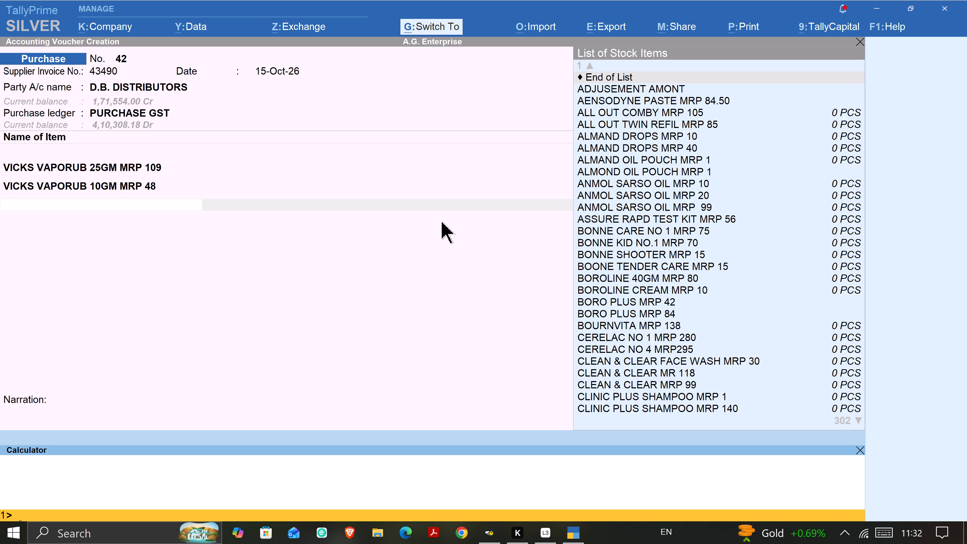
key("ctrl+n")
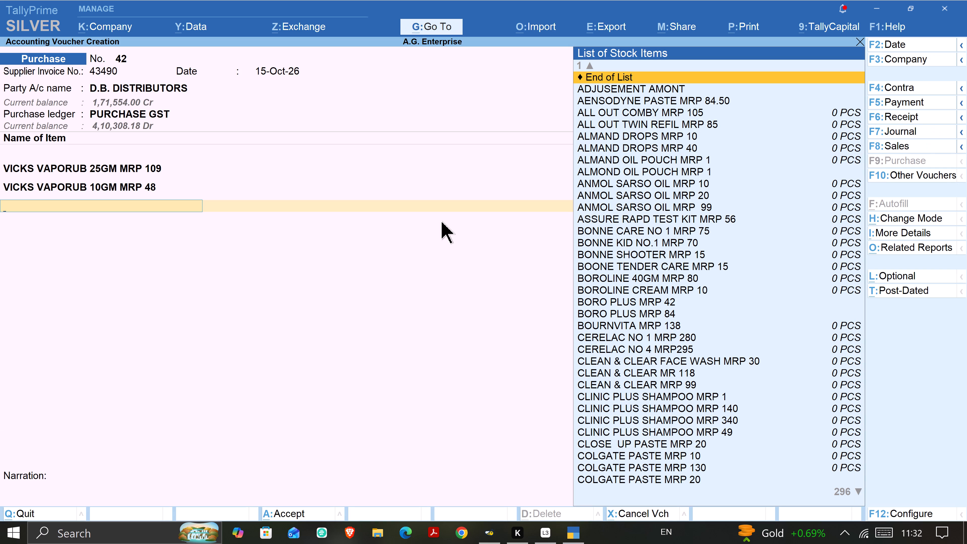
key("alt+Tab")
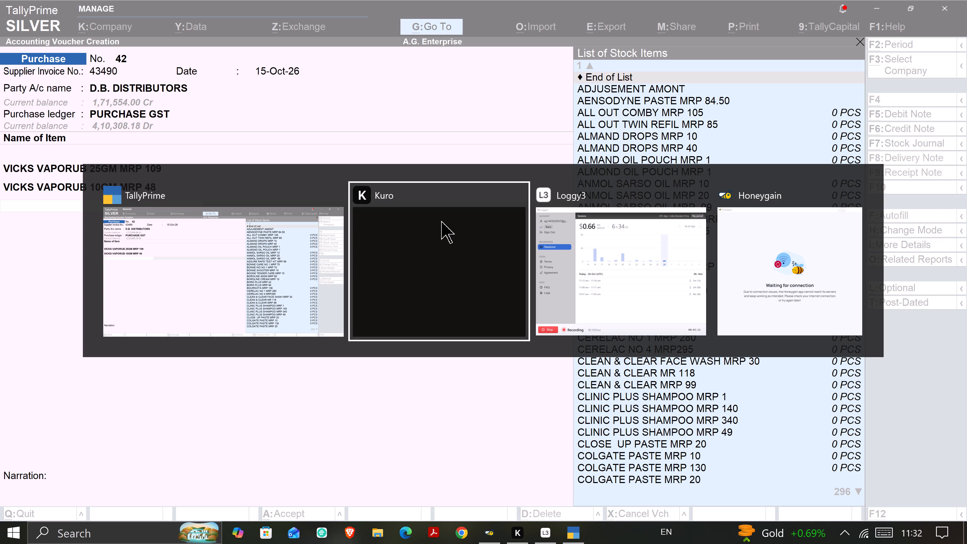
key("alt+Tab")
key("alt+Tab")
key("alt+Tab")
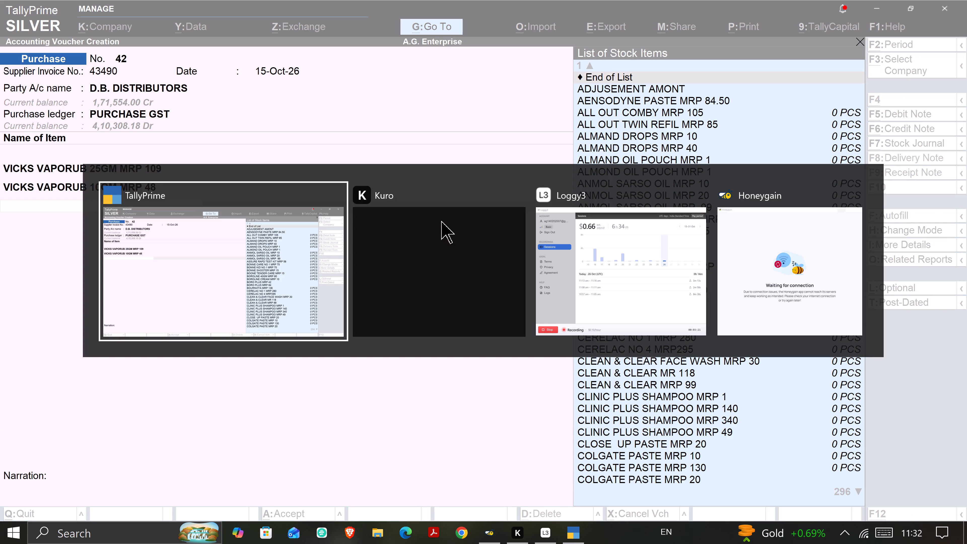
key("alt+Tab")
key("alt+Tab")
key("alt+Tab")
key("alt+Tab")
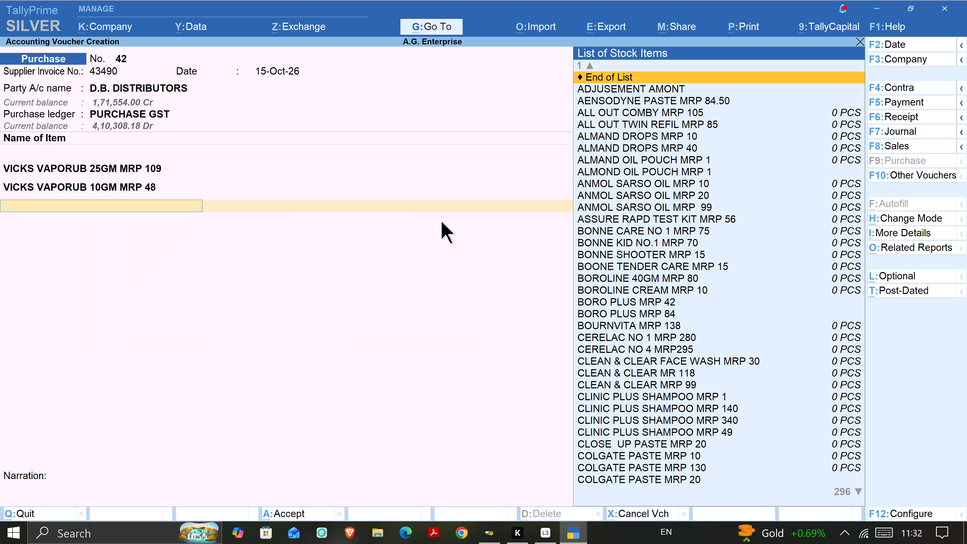
Switch to Windows search and look up "ch".
type("ch")
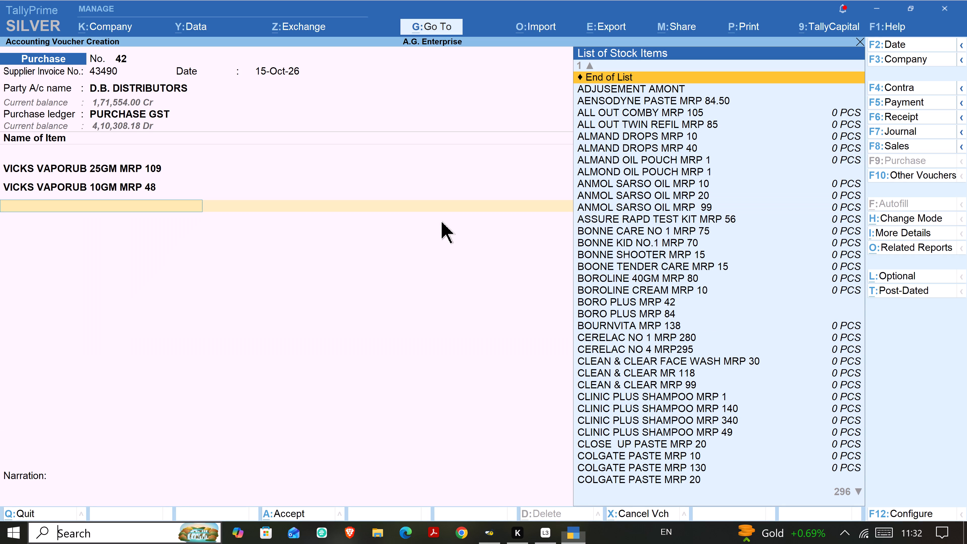
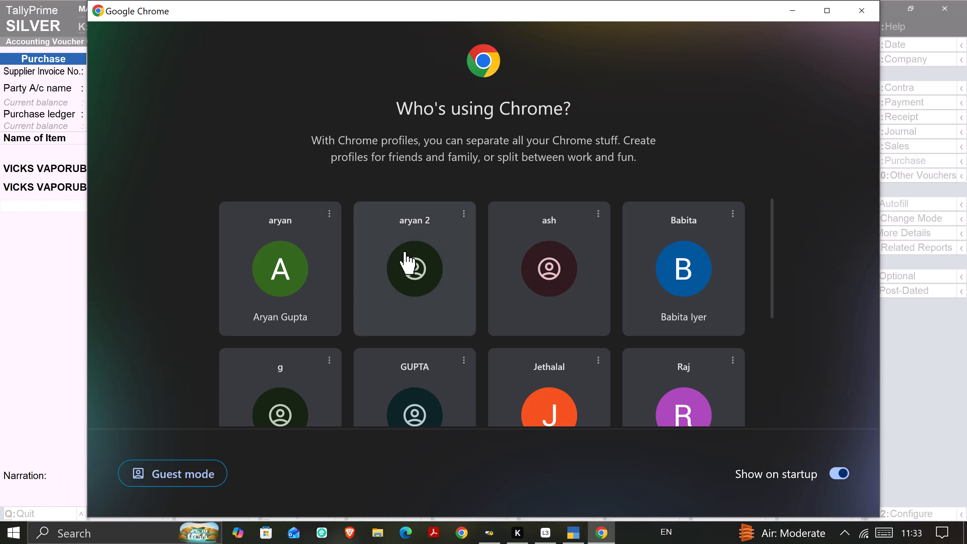
Open Chrome with the "aryan" profile.
left_click(272, 307)
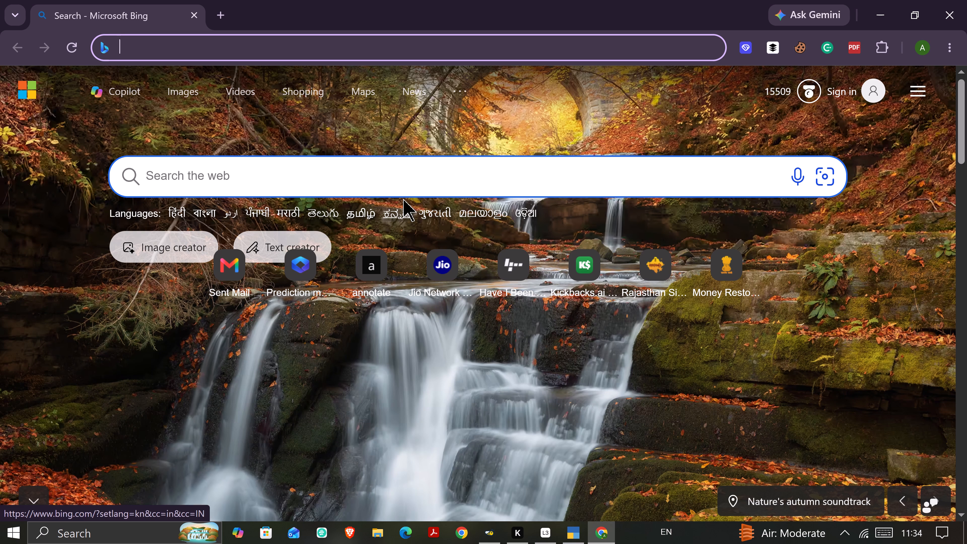
Search the web on Bing for "inh hanging jumbo full name".
left_click_drag(424, 171, 421, 174)
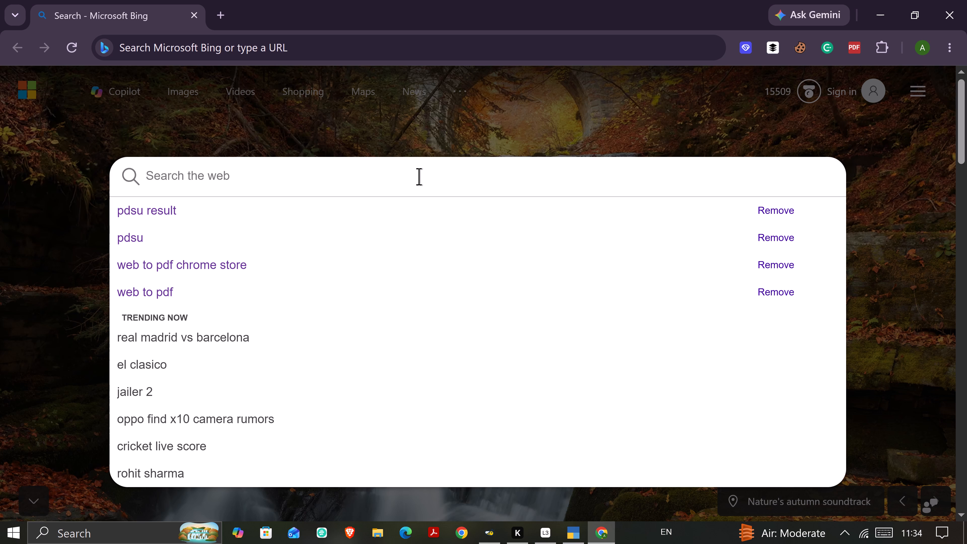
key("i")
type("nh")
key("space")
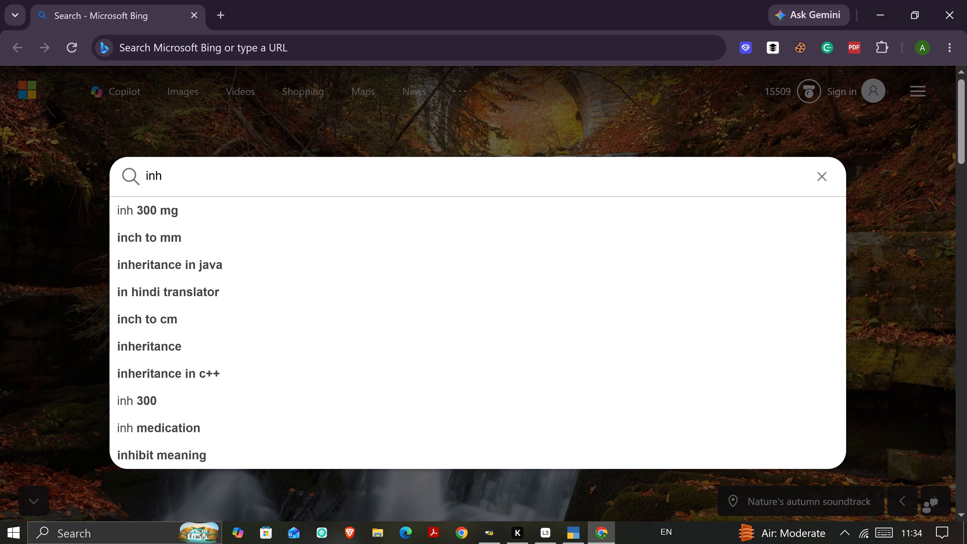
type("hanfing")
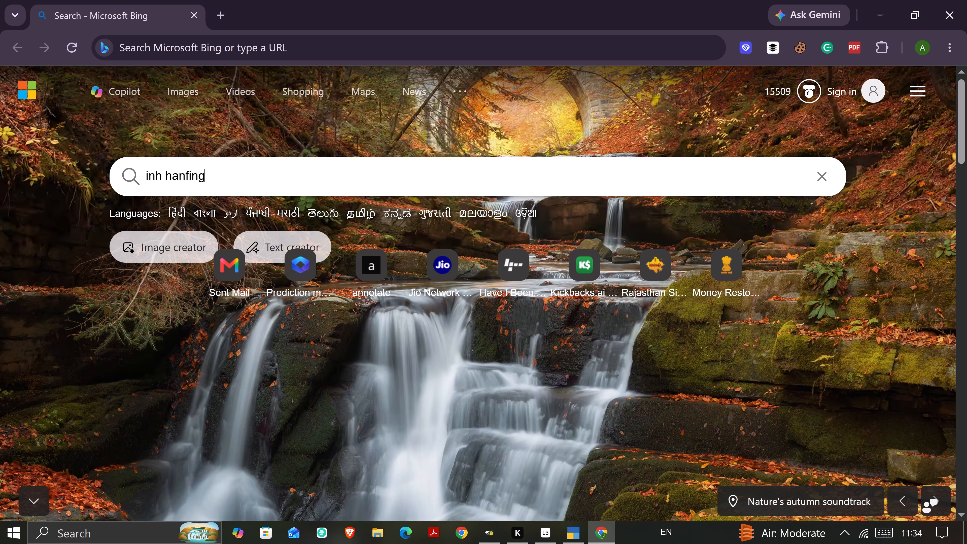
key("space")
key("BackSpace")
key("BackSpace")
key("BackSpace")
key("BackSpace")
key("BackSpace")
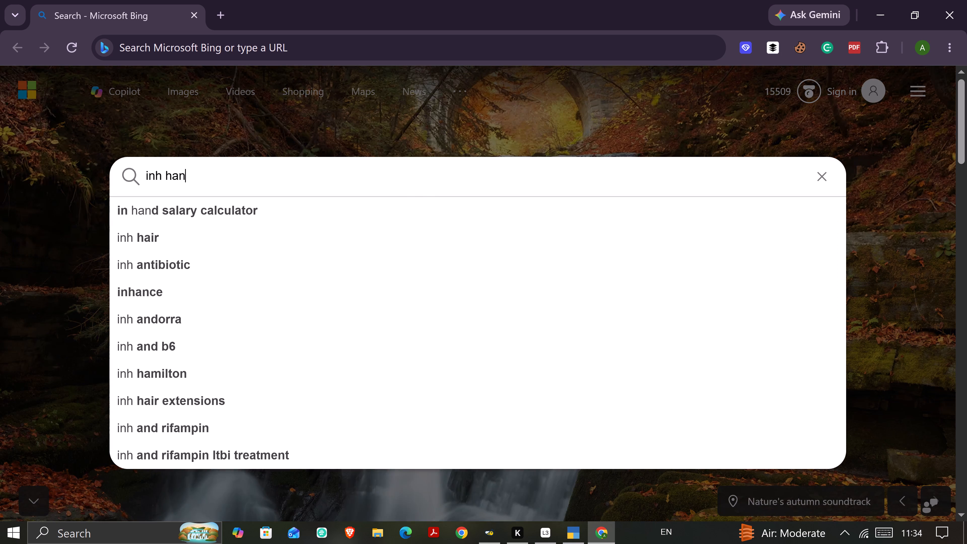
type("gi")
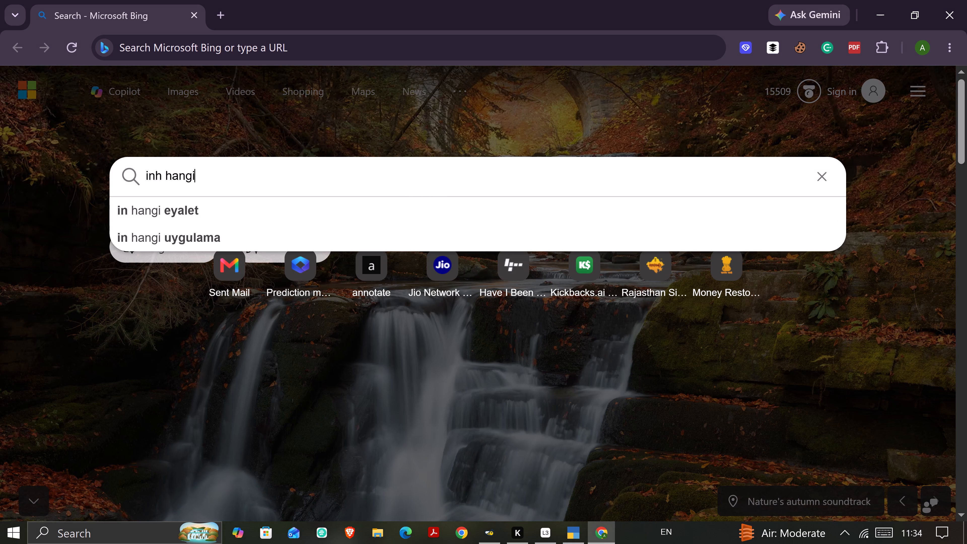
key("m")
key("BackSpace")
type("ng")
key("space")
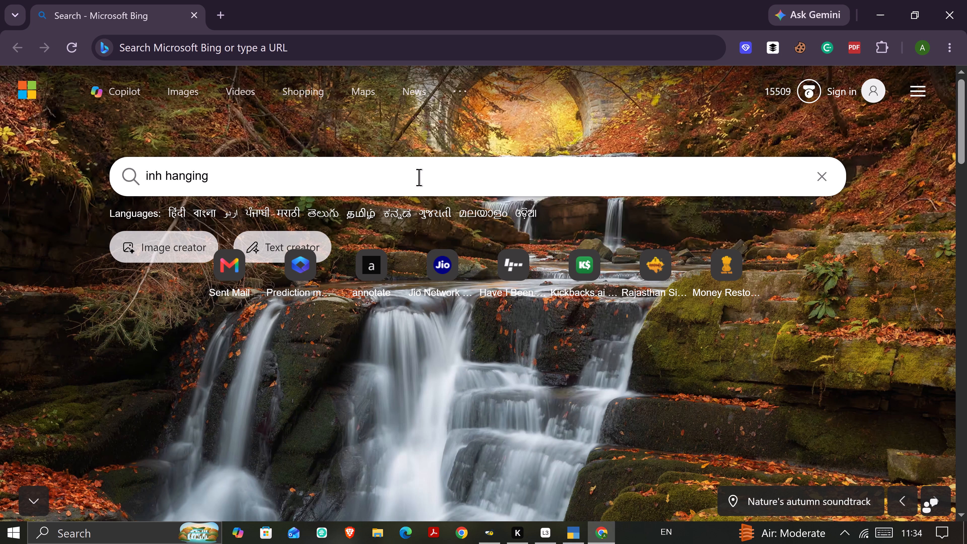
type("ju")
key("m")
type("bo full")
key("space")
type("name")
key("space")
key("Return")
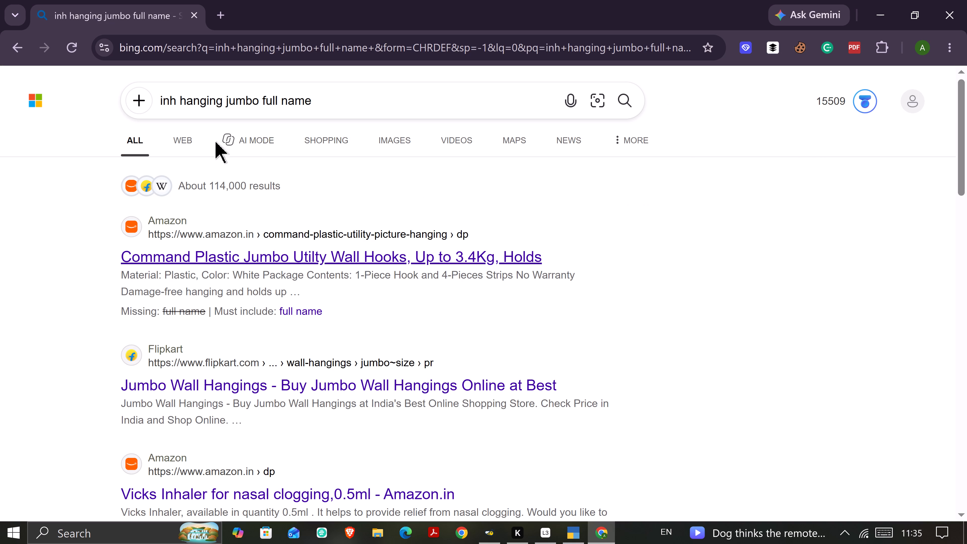
Look through the image results for the product, then return to the original page of all results.
left_click(402, 144)
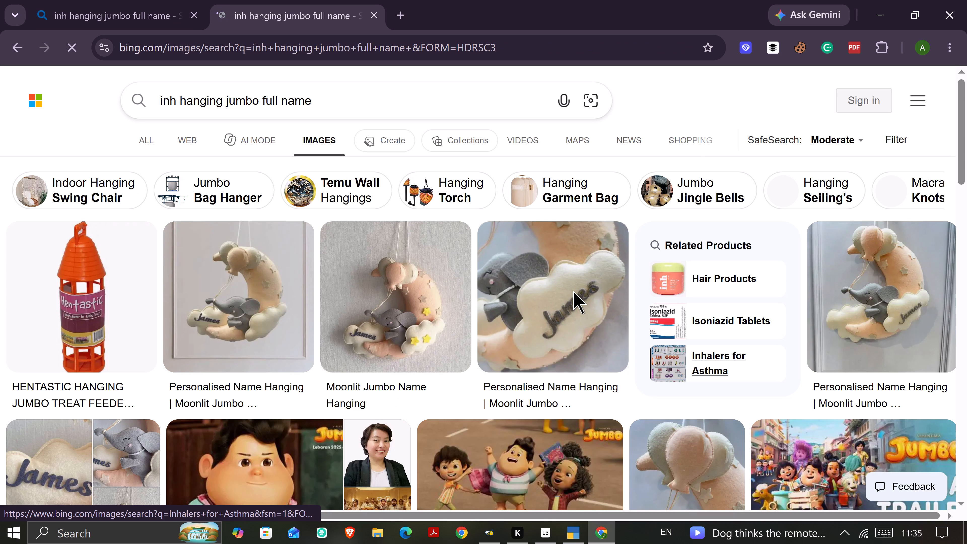
left_click_drag(138, 145, 138, 147)
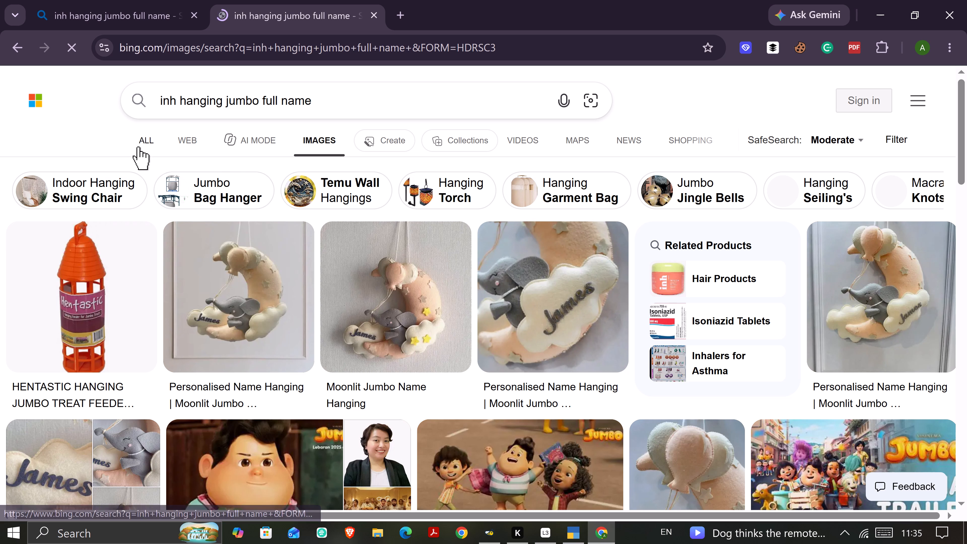
left_click_drag(138, 147, 139, 147)
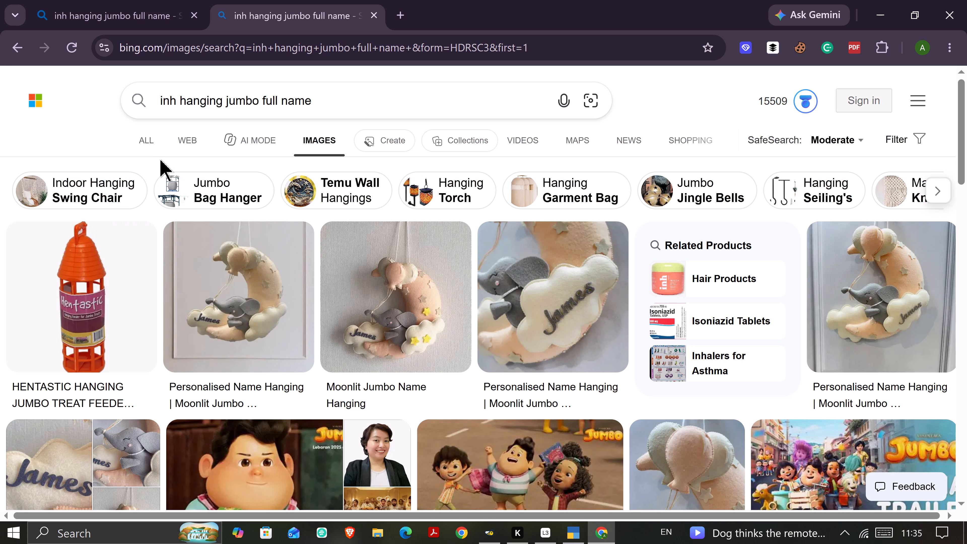
left_click(130, 18)
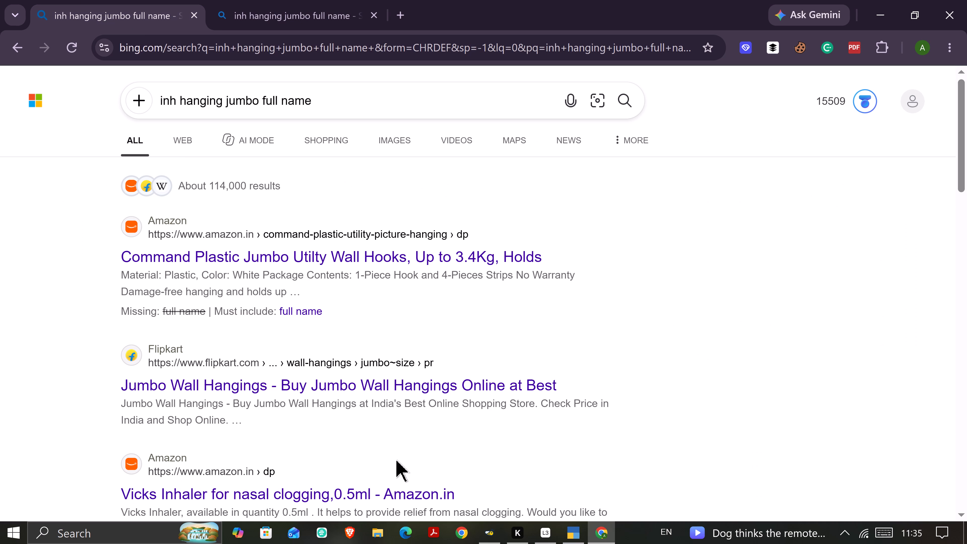
Switch back to the purchase voucher in TallyPrime.
left_click(569, 534)
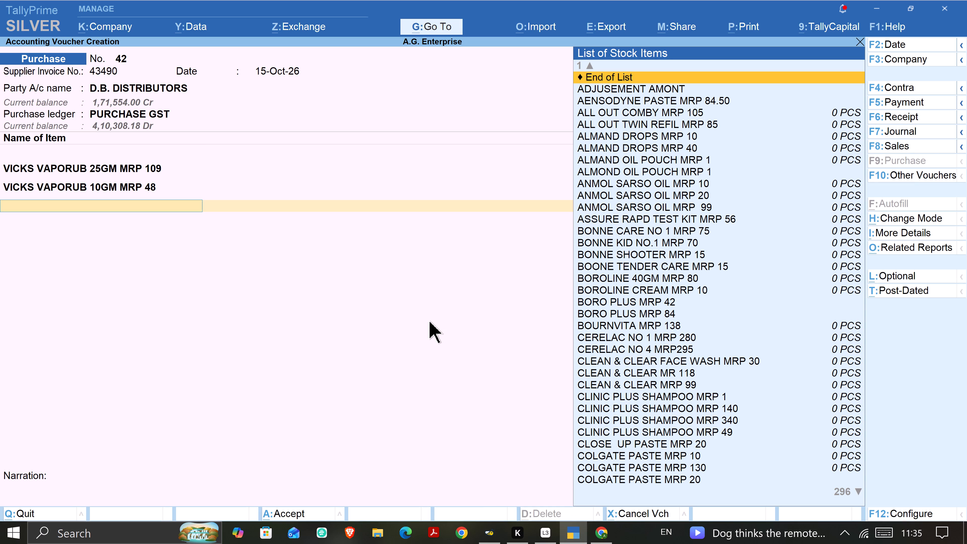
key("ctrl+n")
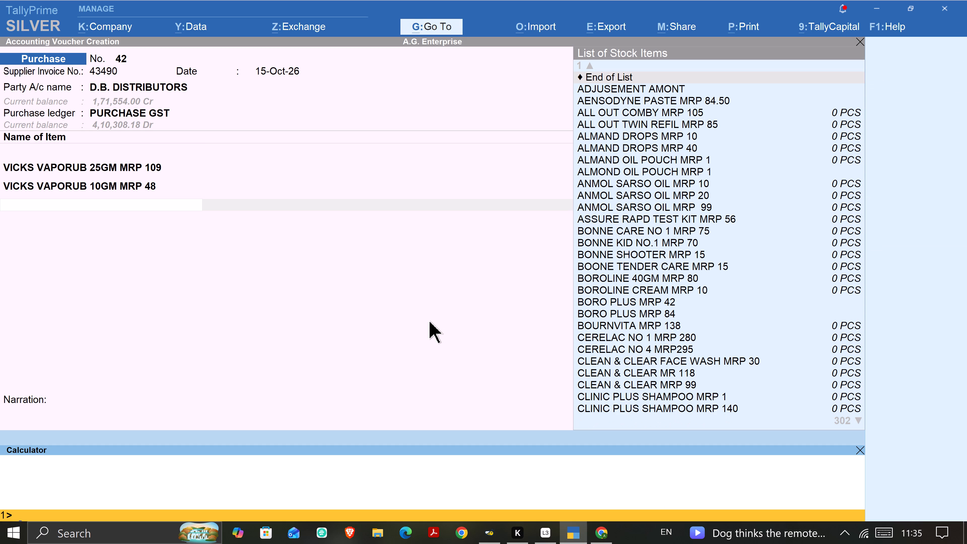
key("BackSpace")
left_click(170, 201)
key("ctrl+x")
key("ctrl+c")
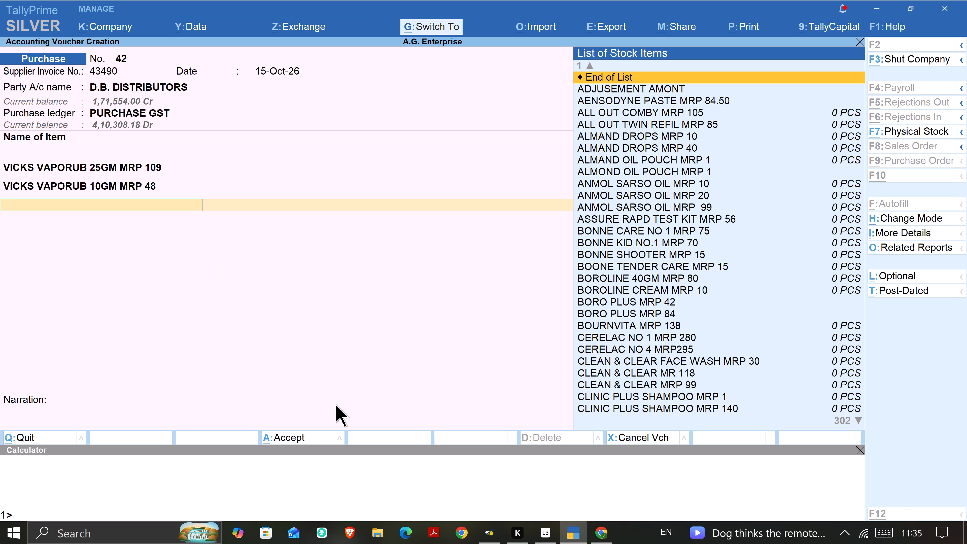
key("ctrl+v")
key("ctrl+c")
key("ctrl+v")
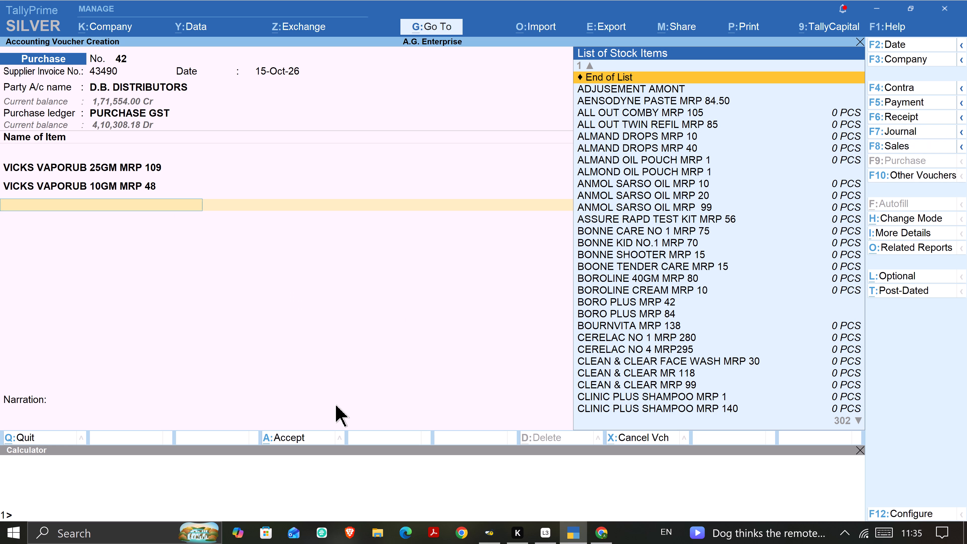
Start creating a new stock item from the voucher's empty item line and name it VICKS INHALER JUMBO.
key("Up")
key("Up")
key("Up")
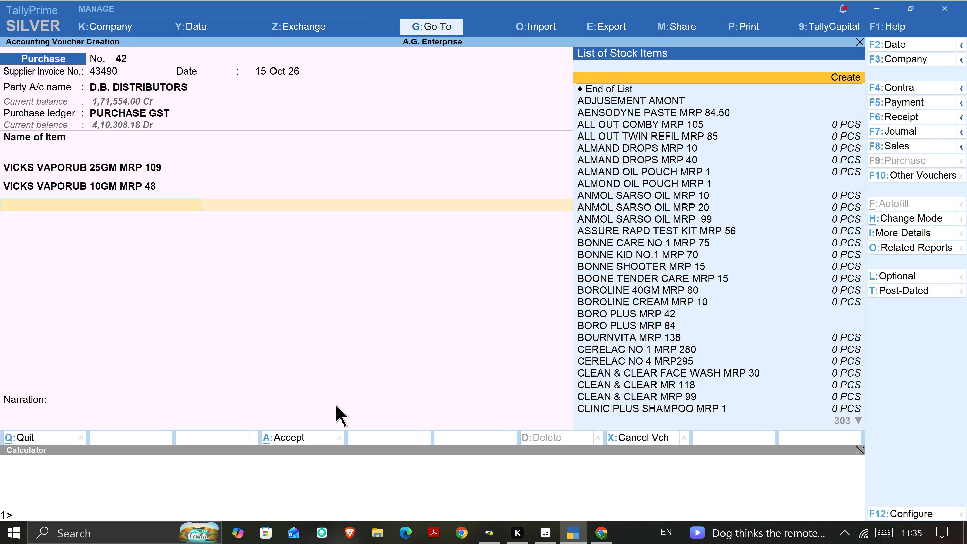
key("Return")
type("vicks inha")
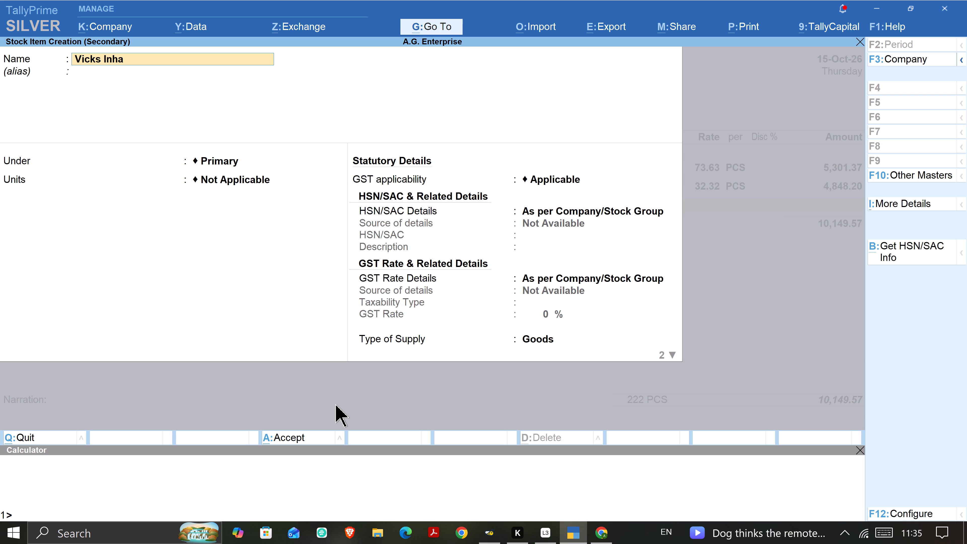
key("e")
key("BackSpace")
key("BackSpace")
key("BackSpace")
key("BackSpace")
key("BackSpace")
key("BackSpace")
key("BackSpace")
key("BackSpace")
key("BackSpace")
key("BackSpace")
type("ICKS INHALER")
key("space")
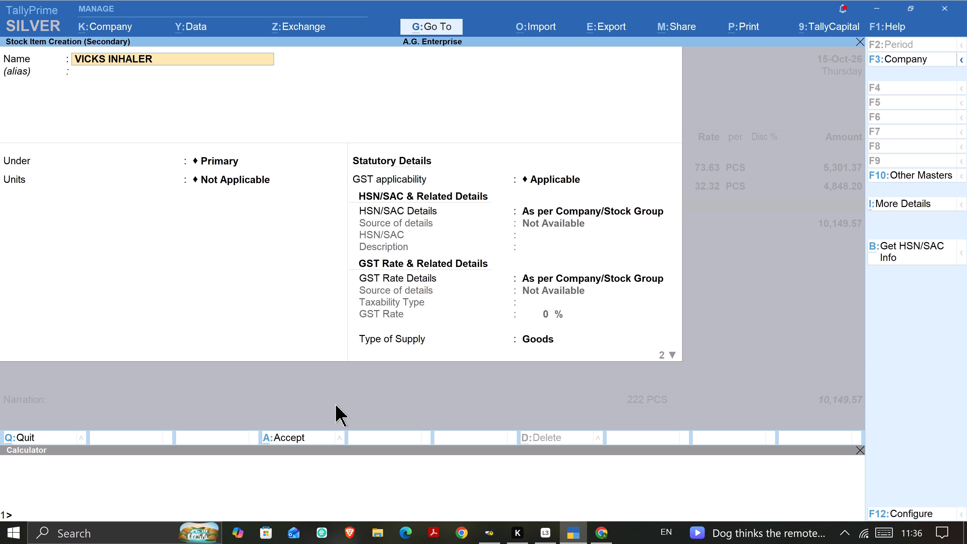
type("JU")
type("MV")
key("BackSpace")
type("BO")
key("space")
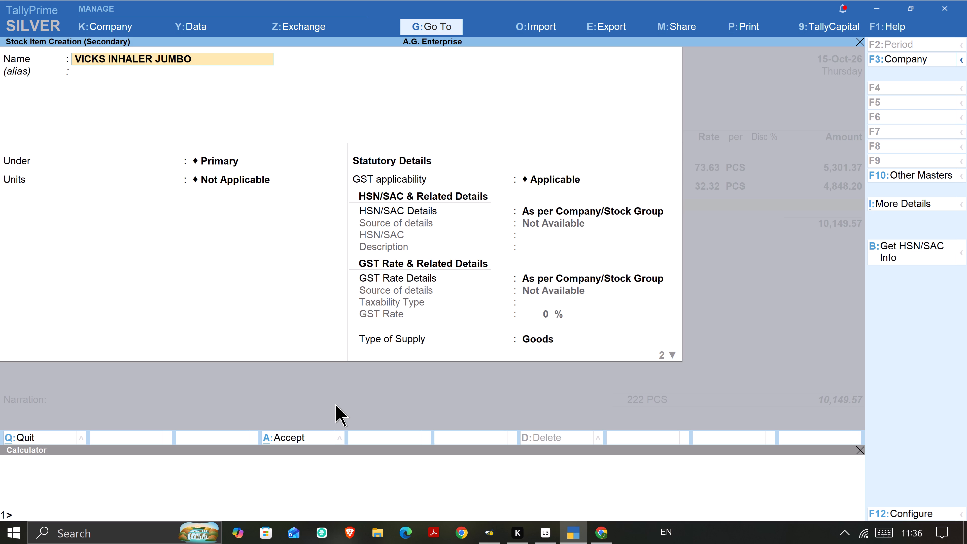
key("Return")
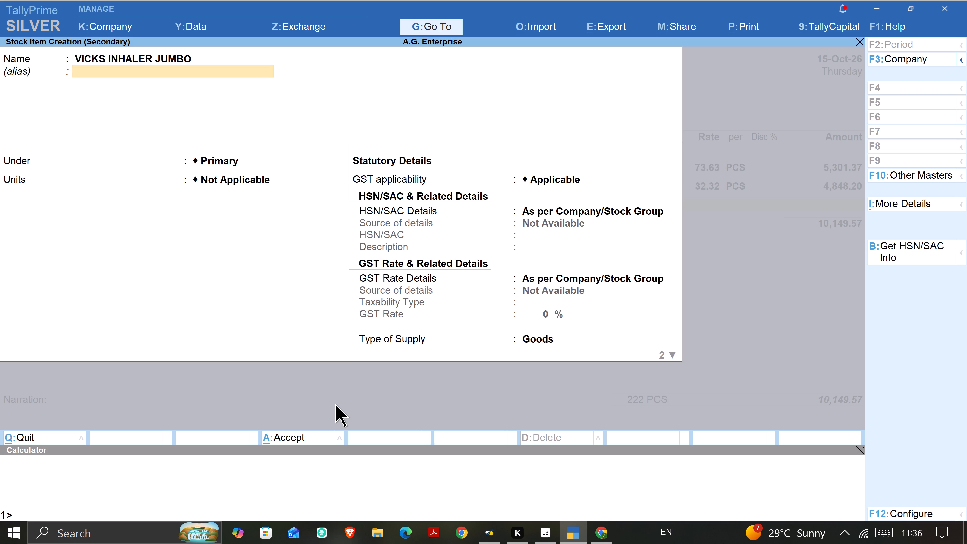
Extend the new stock item's name with MRP 69 and leave the alias blank.
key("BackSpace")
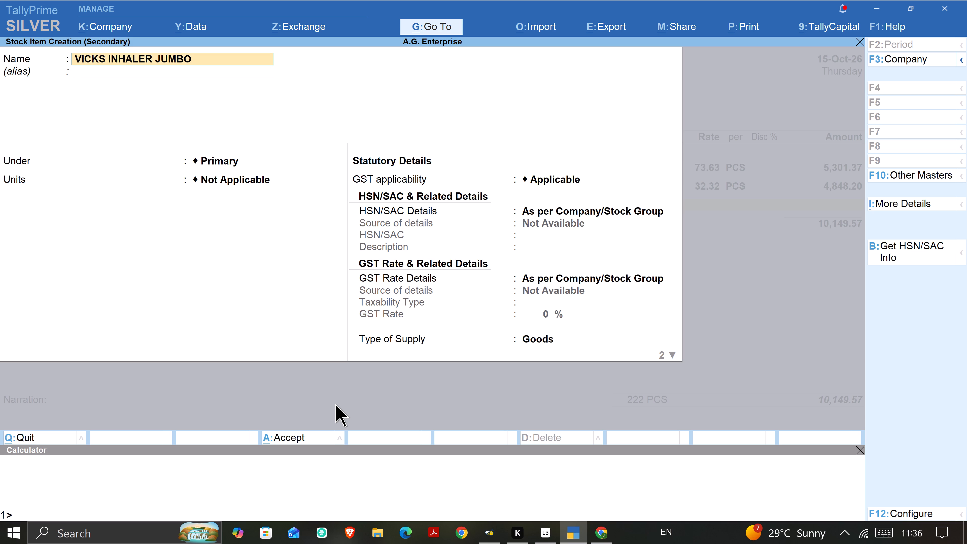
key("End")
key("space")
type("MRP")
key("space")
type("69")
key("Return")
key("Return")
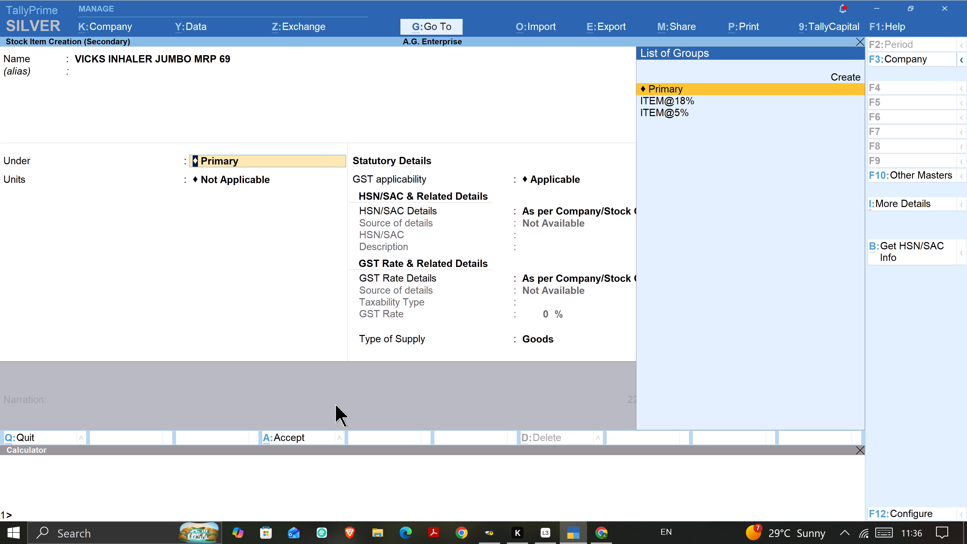
Place the new stock item under the group ITEM@5% with PCS as its unit, without batches.
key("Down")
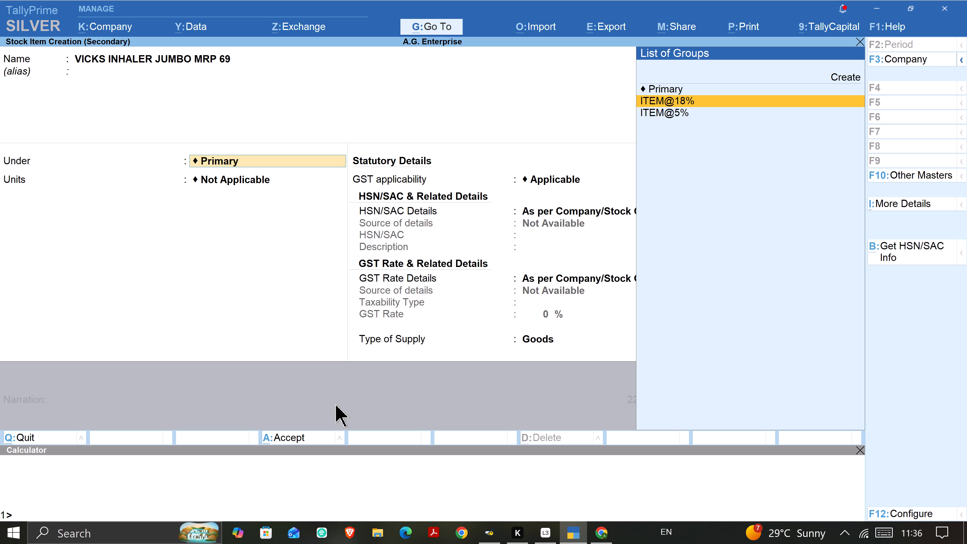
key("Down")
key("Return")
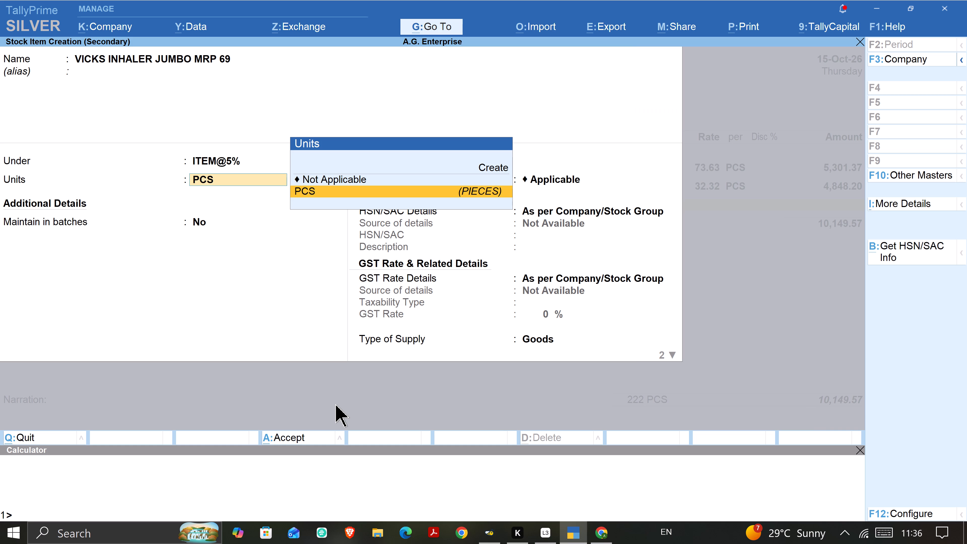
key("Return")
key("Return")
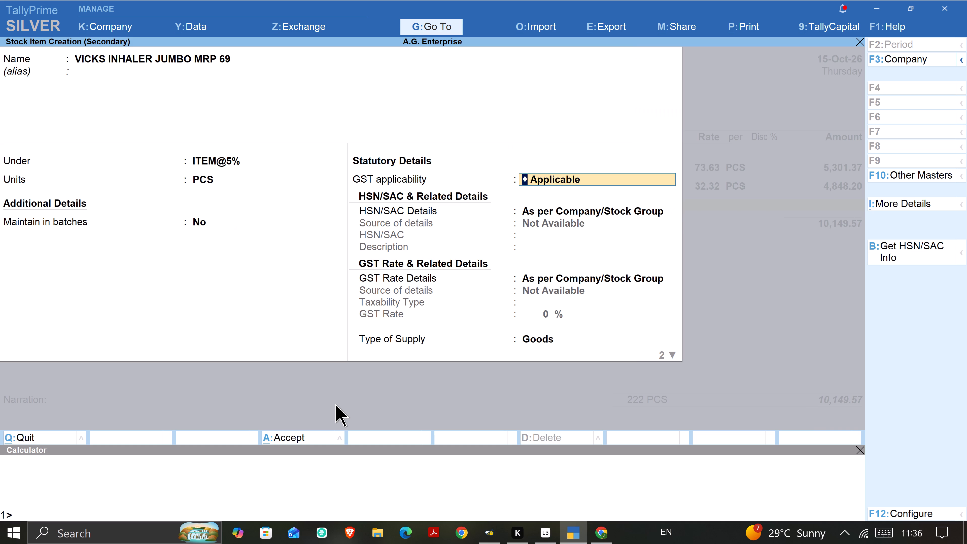
Specify the HSN/SAC details directly on the new stock item with code 30049011, leaving its description blank.
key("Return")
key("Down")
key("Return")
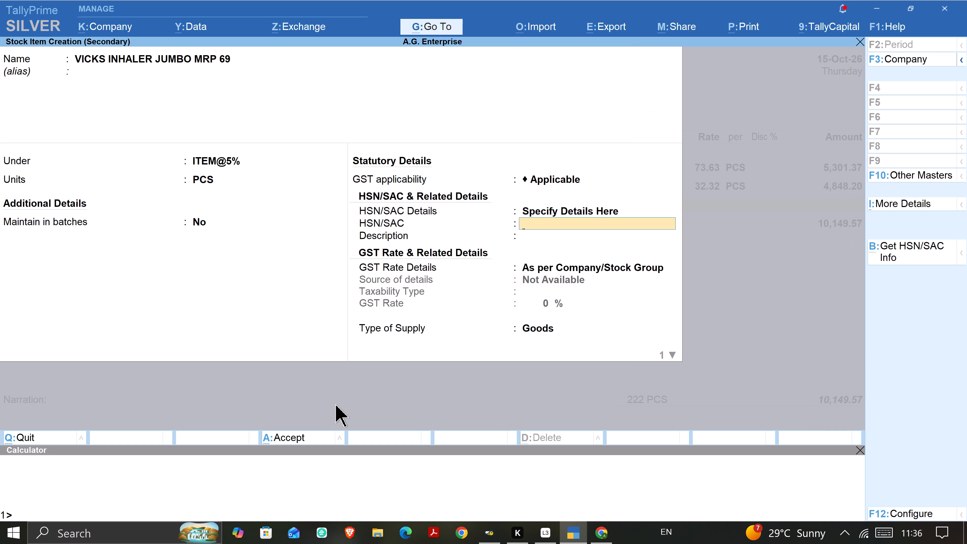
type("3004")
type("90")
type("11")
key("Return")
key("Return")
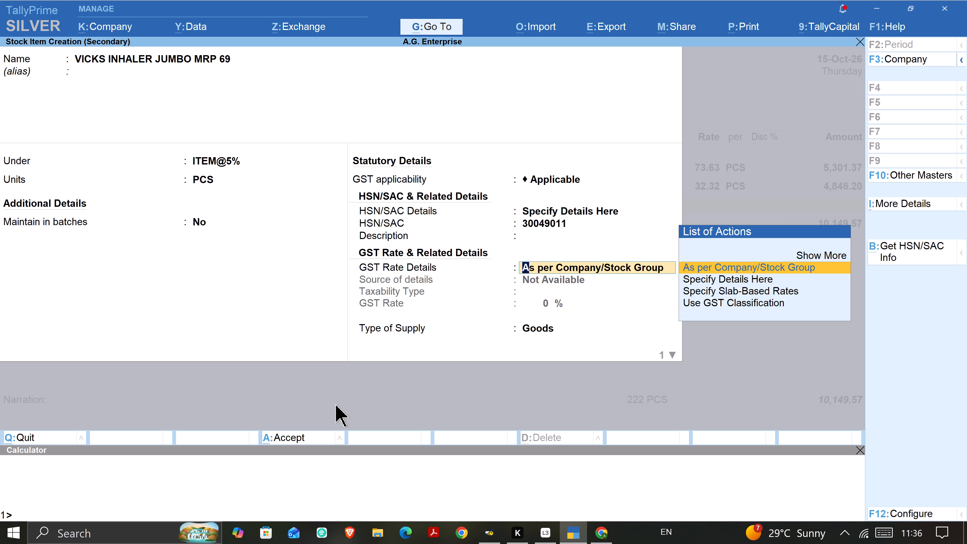
Specify a taxable GST rate of 5% for the item, keep it as Goods without a rate of duty, and save it.
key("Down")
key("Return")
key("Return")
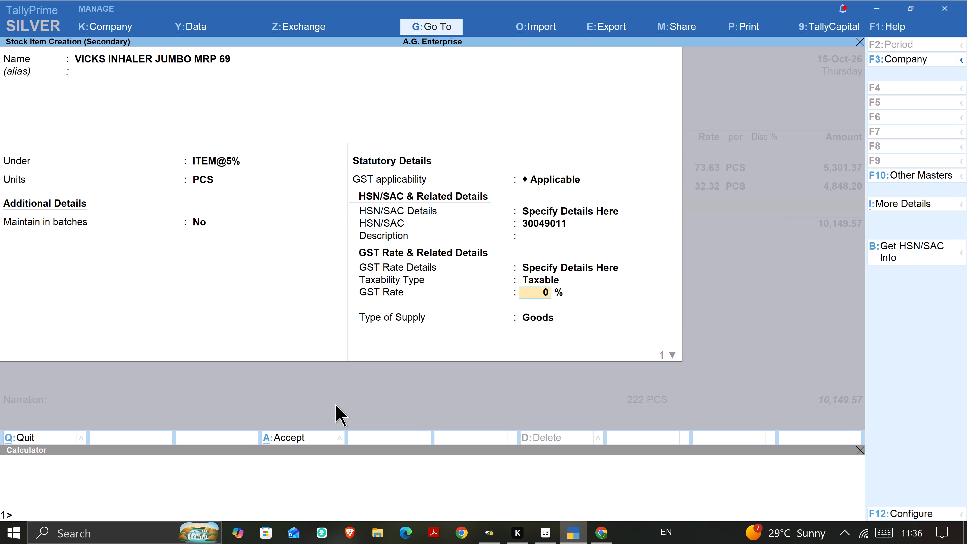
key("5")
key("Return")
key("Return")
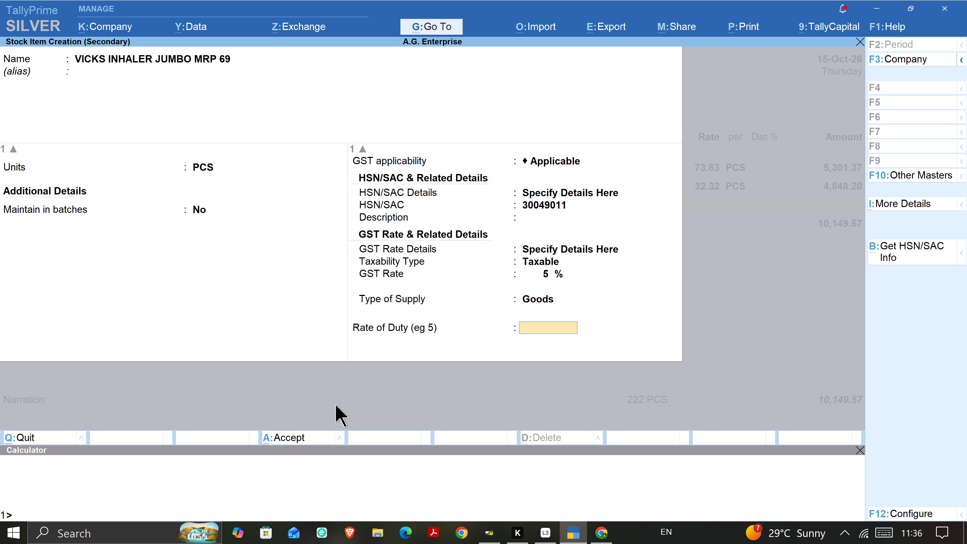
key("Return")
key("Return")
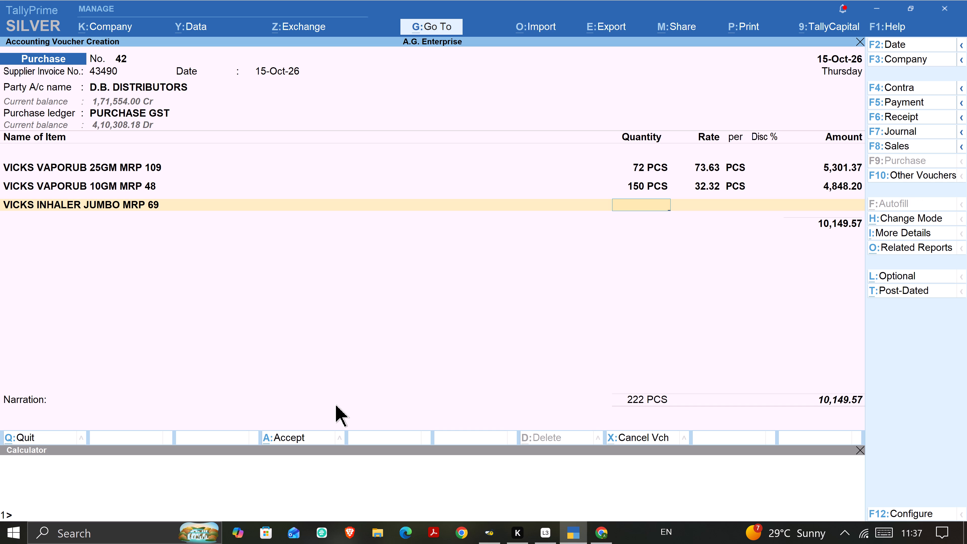
Enter 90 PCS of VICKS INHALER JUMBO MRP 69 in the voucher for an amount of 3965.87, leaving the rate blank.
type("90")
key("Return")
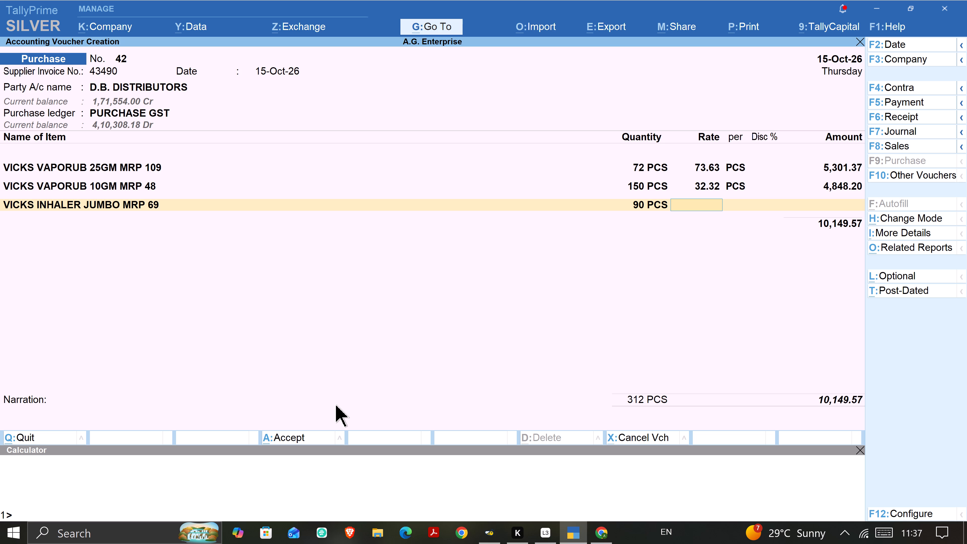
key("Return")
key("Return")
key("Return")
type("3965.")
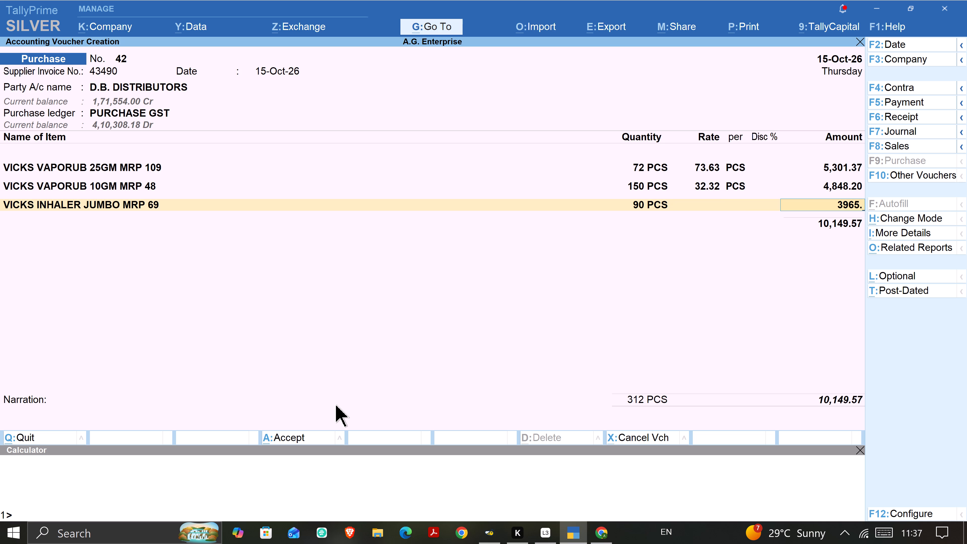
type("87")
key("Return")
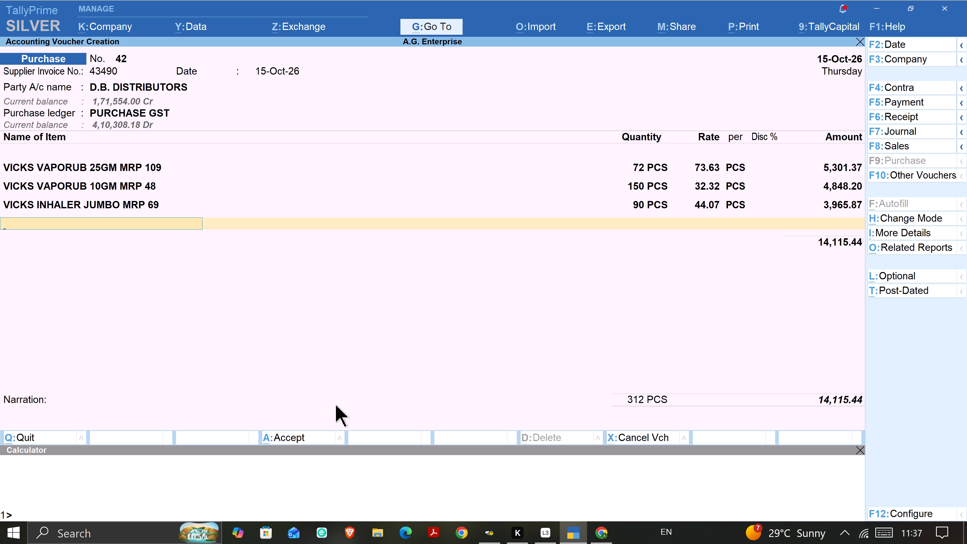
Look up VICKS on the next item line, then create a new stock item named VICKS BABYRUB MRP 59 without an alias.
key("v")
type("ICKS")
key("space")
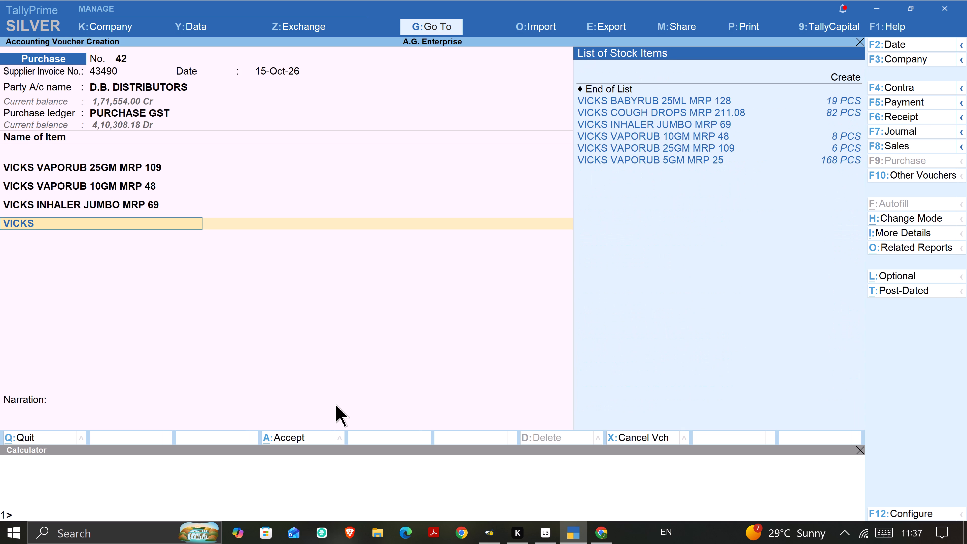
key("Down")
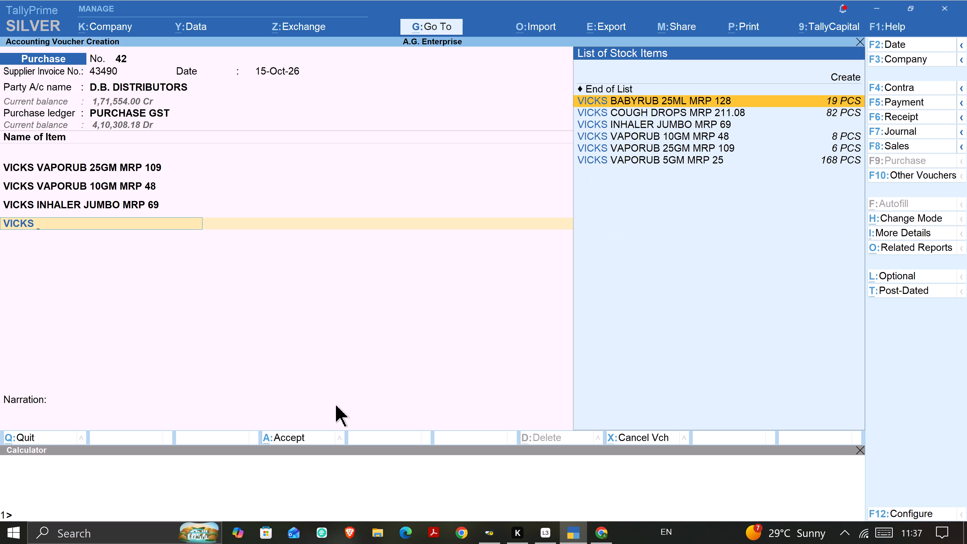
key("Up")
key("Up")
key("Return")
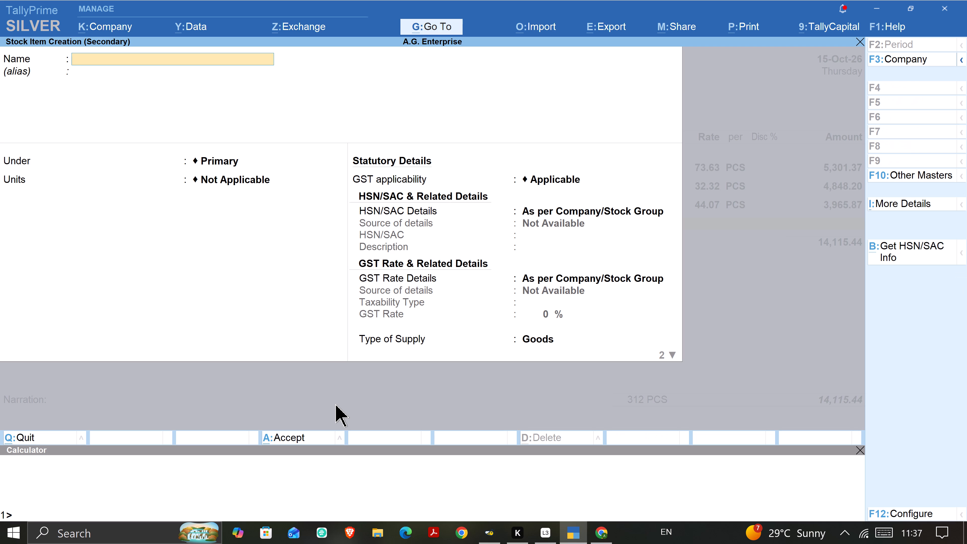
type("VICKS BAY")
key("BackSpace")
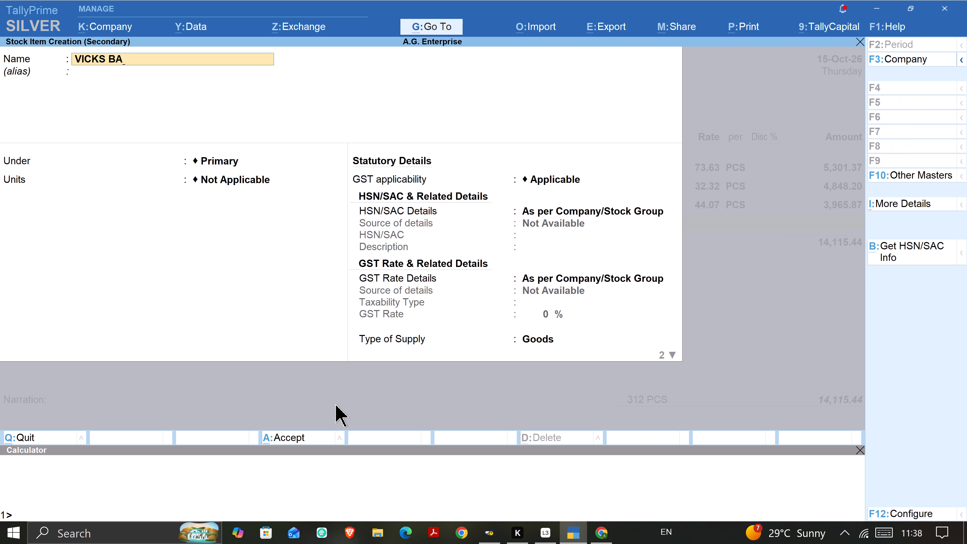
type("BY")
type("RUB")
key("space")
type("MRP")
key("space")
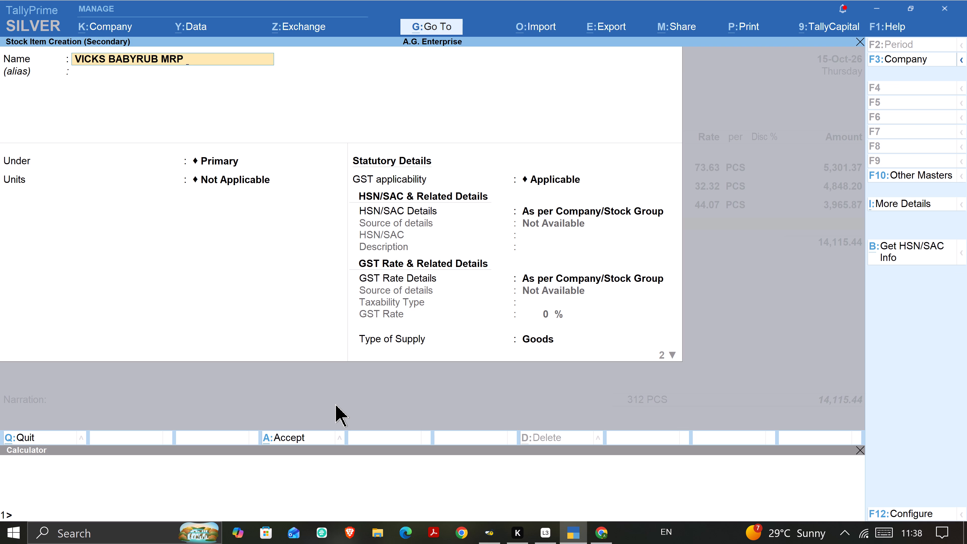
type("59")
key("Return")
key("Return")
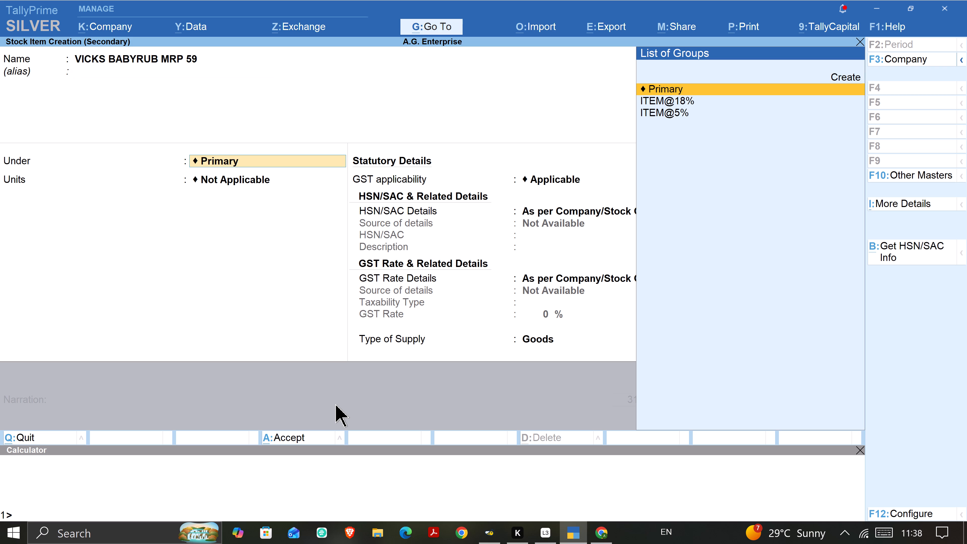
Place VICKS BABYRUB MRP 59 under the group ITEM@5% with PCS as its unit, without batches.
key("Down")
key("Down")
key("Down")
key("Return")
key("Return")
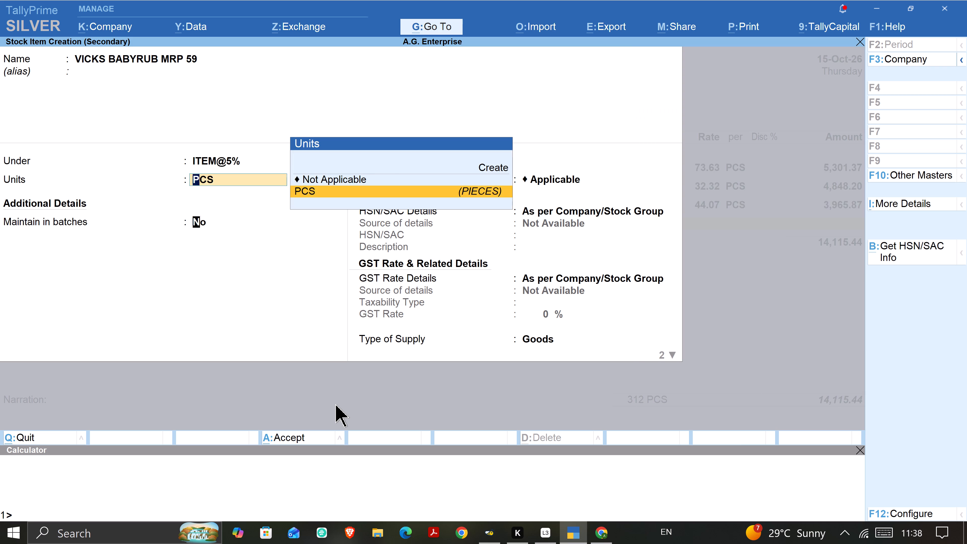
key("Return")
Specify the HSN/SAC details directly on VICKS BABYRUB MRP 59 with code 300049011, leaving its description blank.
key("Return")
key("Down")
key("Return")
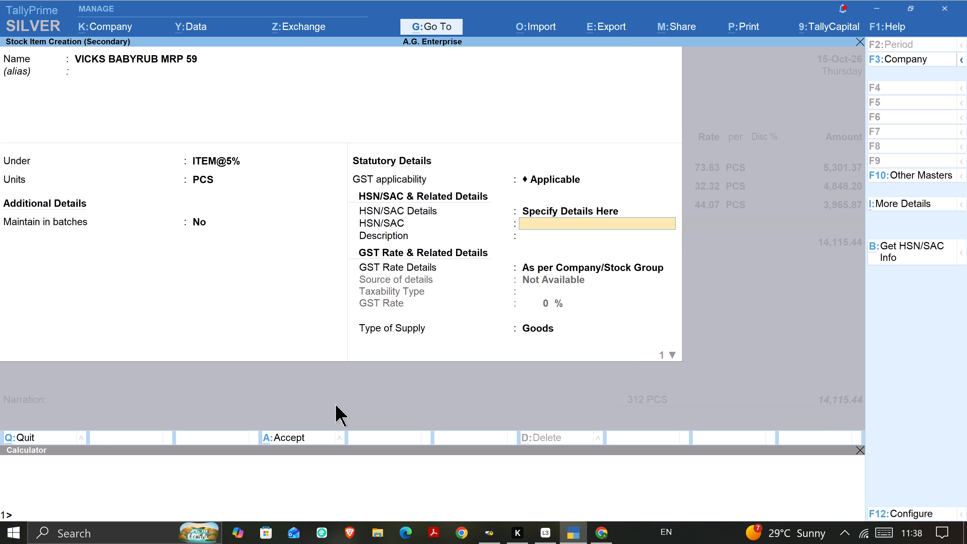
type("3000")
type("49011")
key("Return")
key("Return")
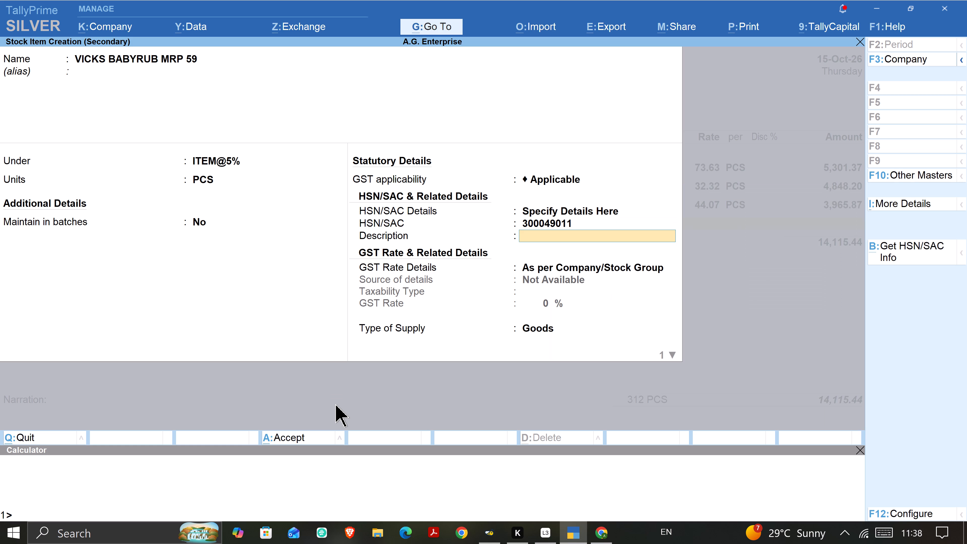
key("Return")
Specify a taxable GST rate of 5% for VICKS BABYRUB MRP 59, keep it as Goods, and save the stock item.
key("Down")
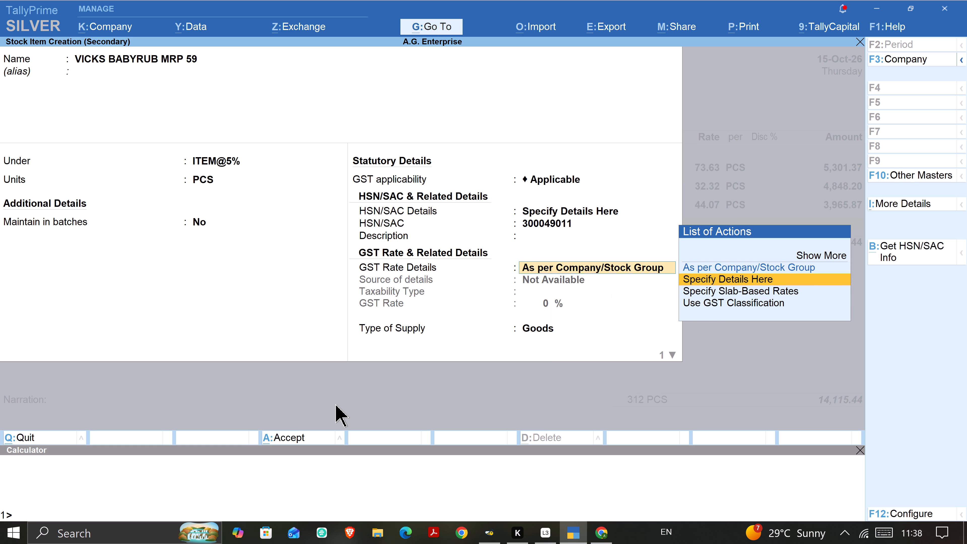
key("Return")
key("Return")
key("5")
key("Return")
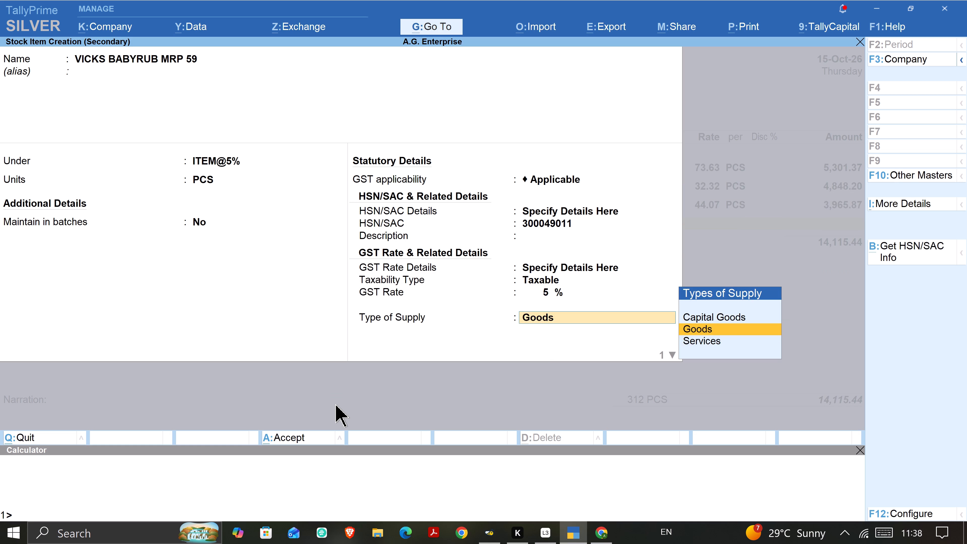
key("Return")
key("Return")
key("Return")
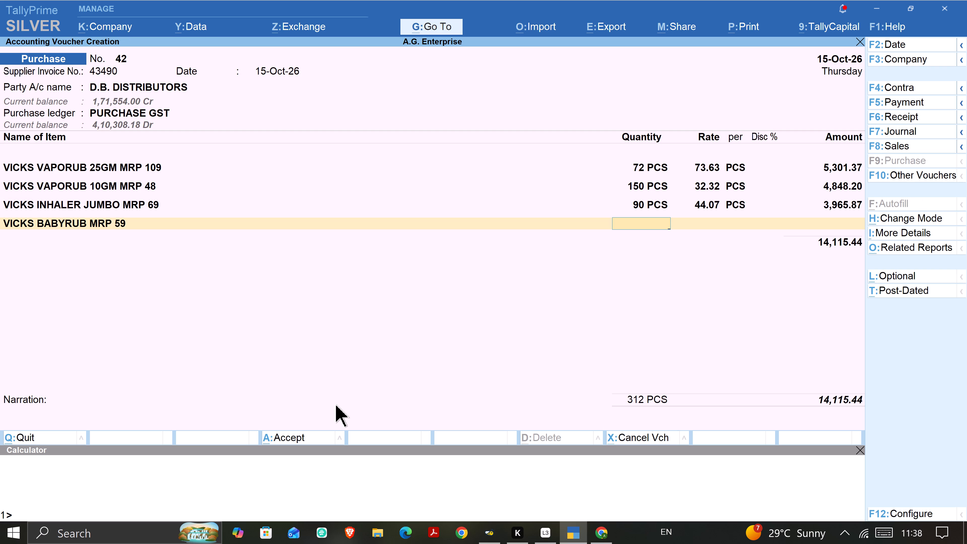
Reopen the VICKS BABYRUB MRP 59 stock item from the voucher to check its details, and accept it without changes.
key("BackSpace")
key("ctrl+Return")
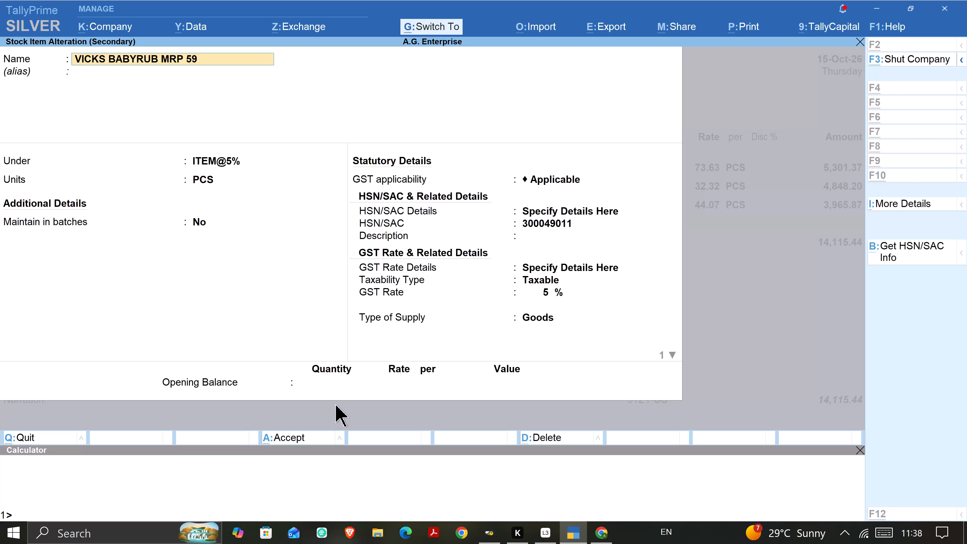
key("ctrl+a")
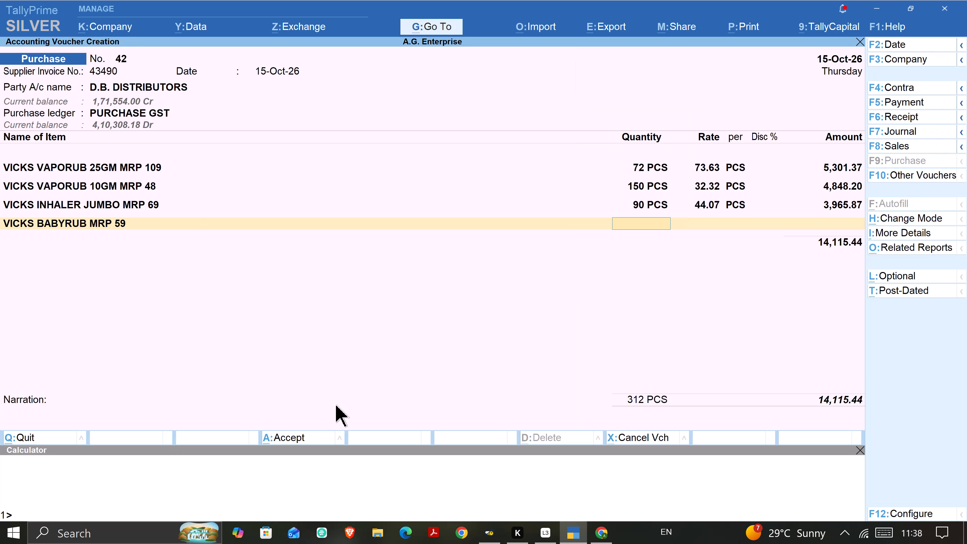
Enter 80 PCS of VICKS BABYRUB MRP 59 in the voucher for an amount of 3043.34, leaving the rate blank.
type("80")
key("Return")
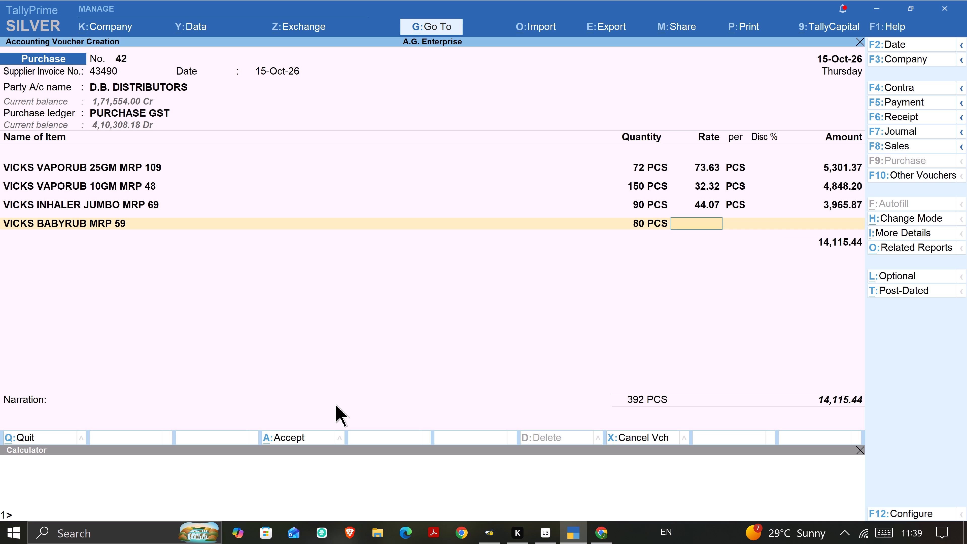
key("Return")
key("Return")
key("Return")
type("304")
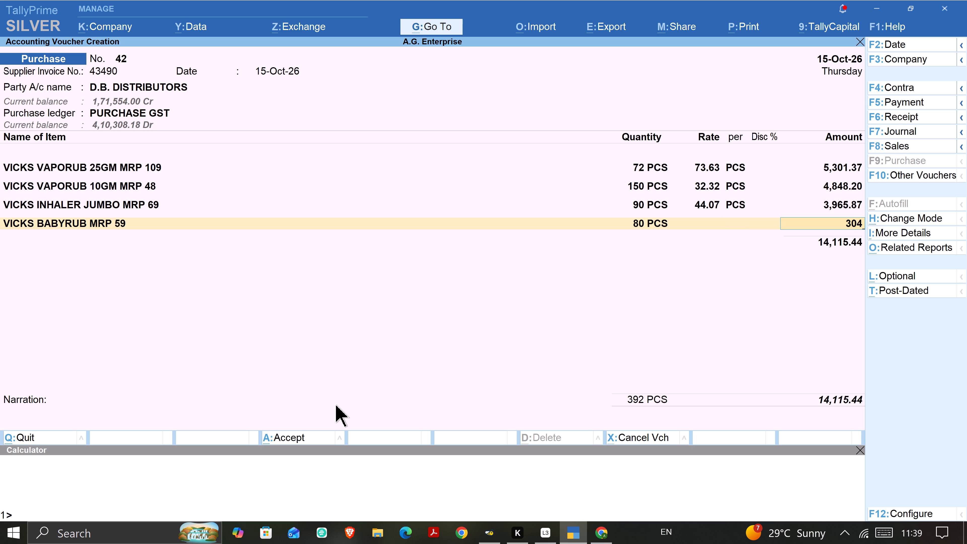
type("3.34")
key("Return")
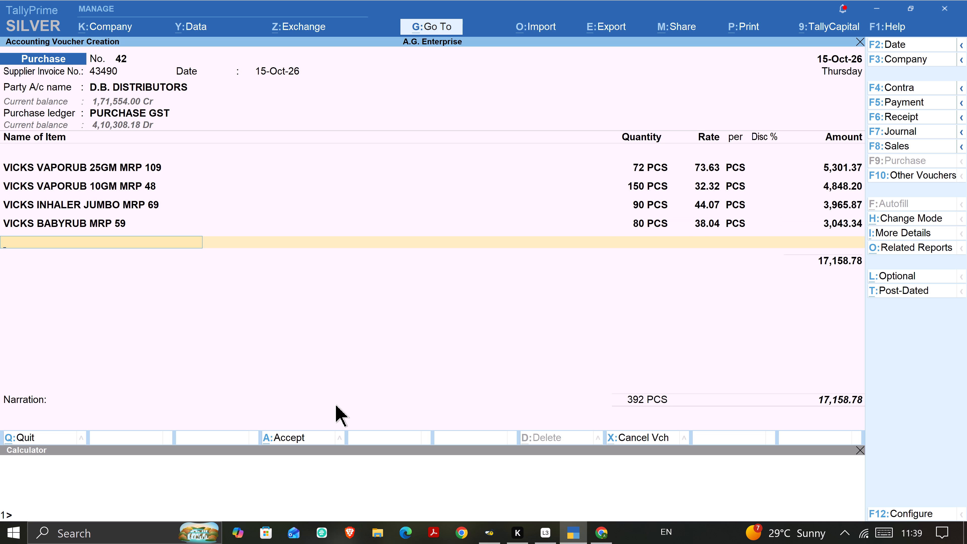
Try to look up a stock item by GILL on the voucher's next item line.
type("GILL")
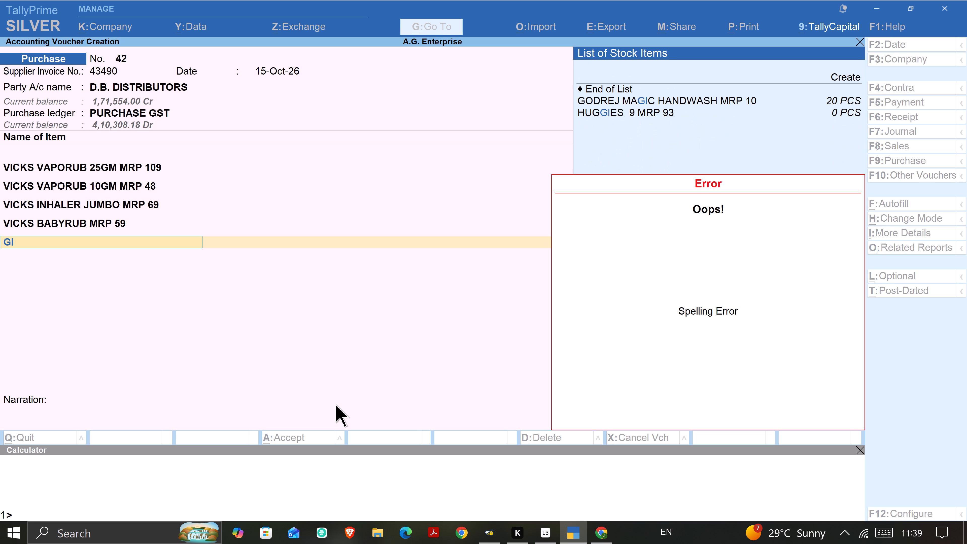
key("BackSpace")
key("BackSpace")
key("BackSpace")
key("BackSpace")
Clear the VICKS BABYRUB MRP 59 line's amount and accept 3,043.20 as calculated from its quantity and rate.
type("GU")
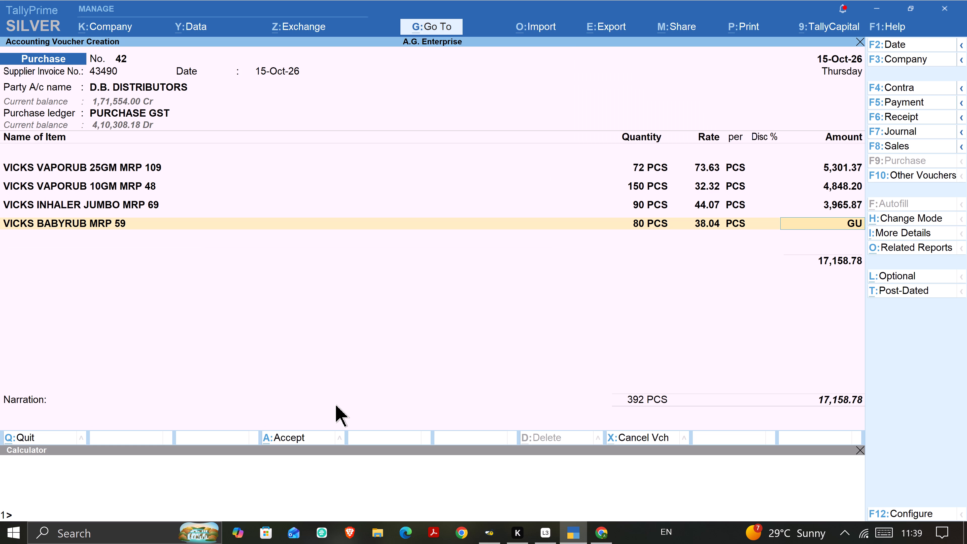
key("BackSpace")
key("BackSpace")
key("BackSpace")
key("Return")
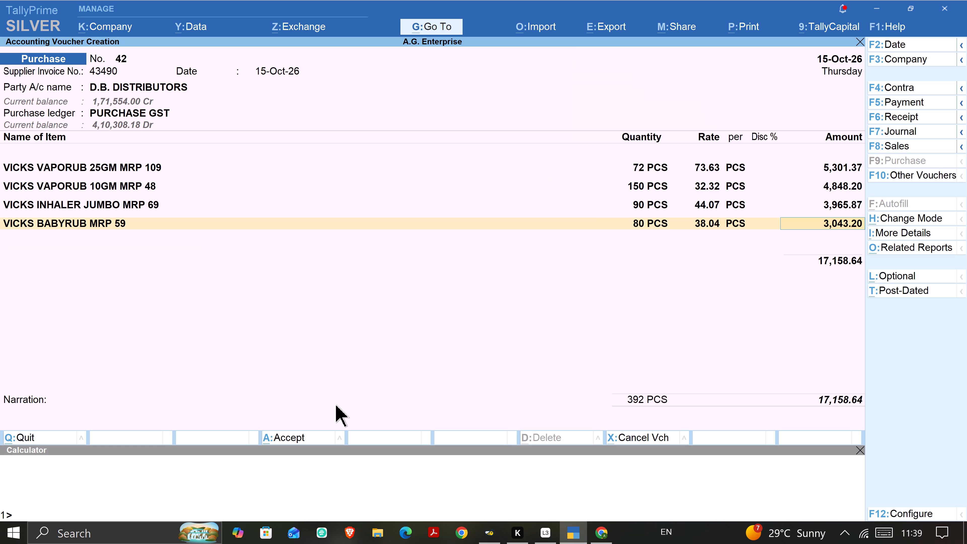
key("Return")
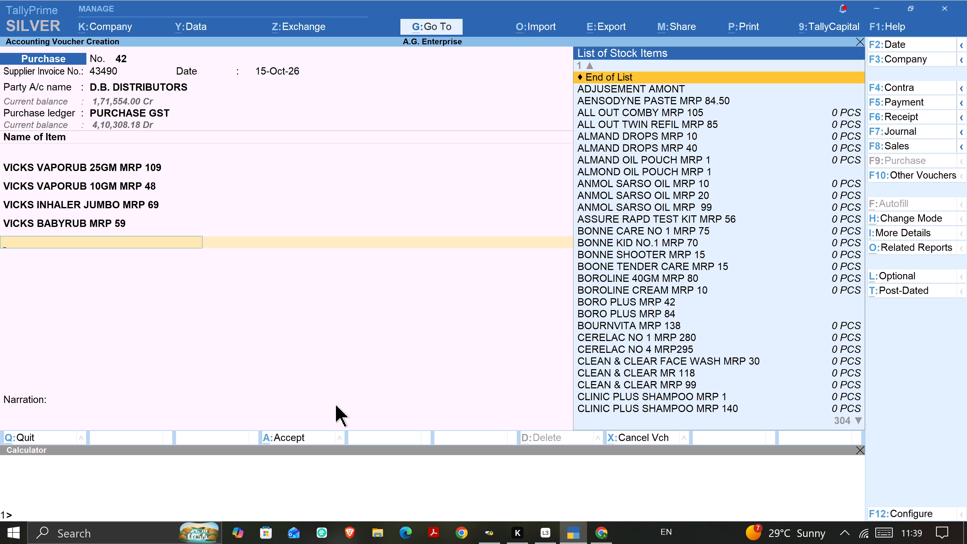
Search the stock items for GU and for RAZ on the voucher's next item line.
type("GU")
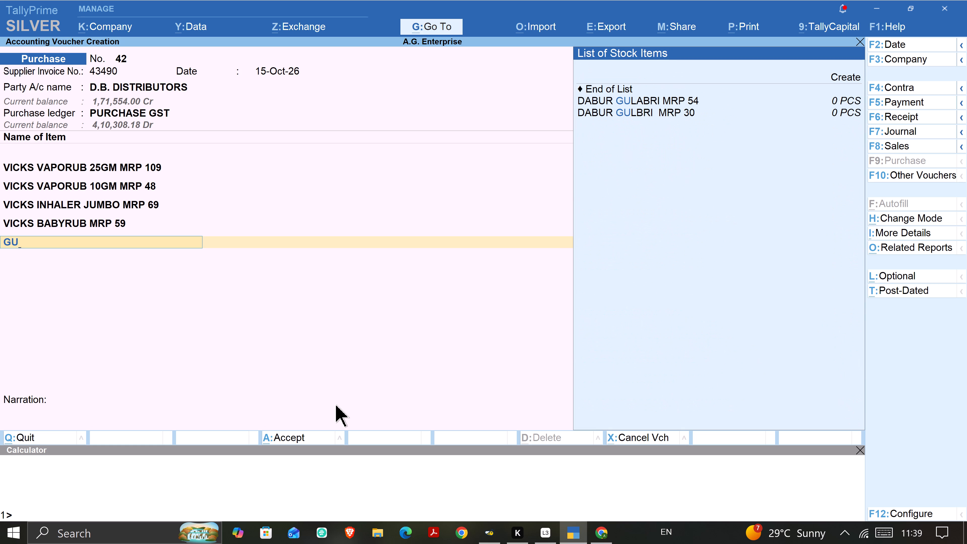
key("BackSpace")
key("BackSpace")
type("RA")
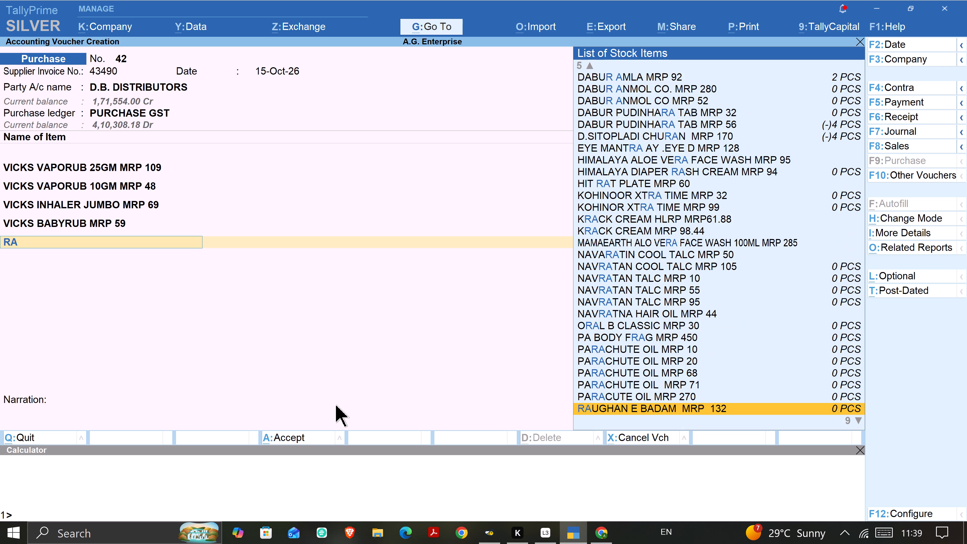
key("z")
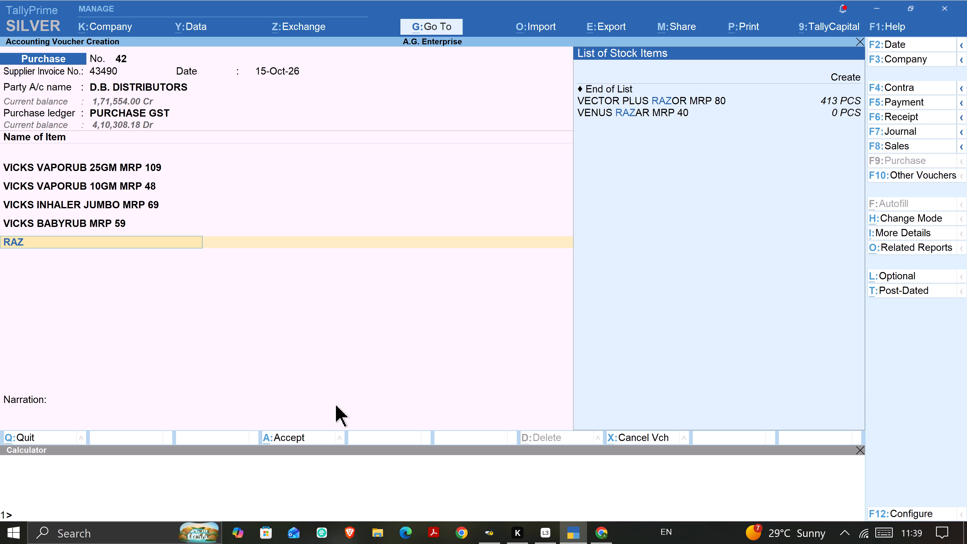
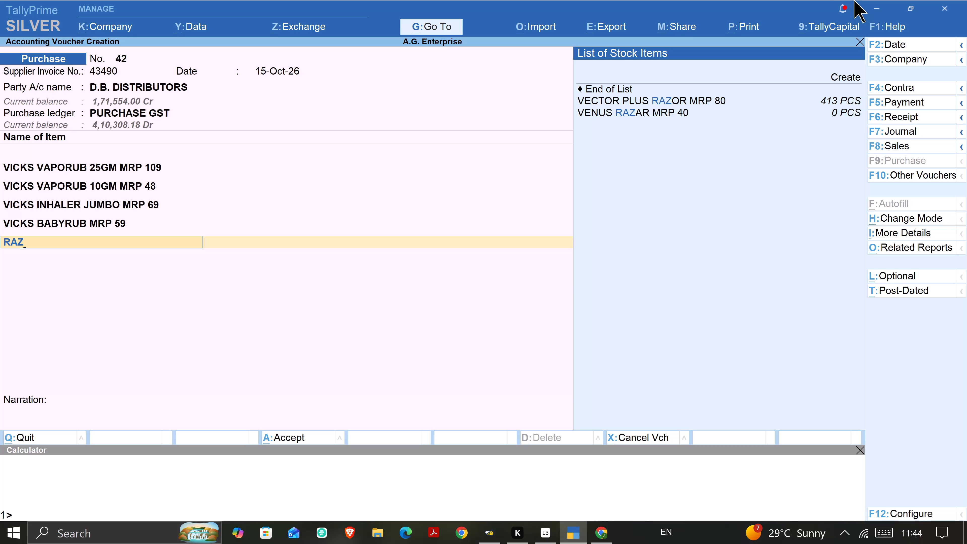
Abandon the unfinished D.B. DISTRIBUTORS purchase voucher for invoice 43490 without saving it and return to the Gateway of Tally.
left_click(238, 90)
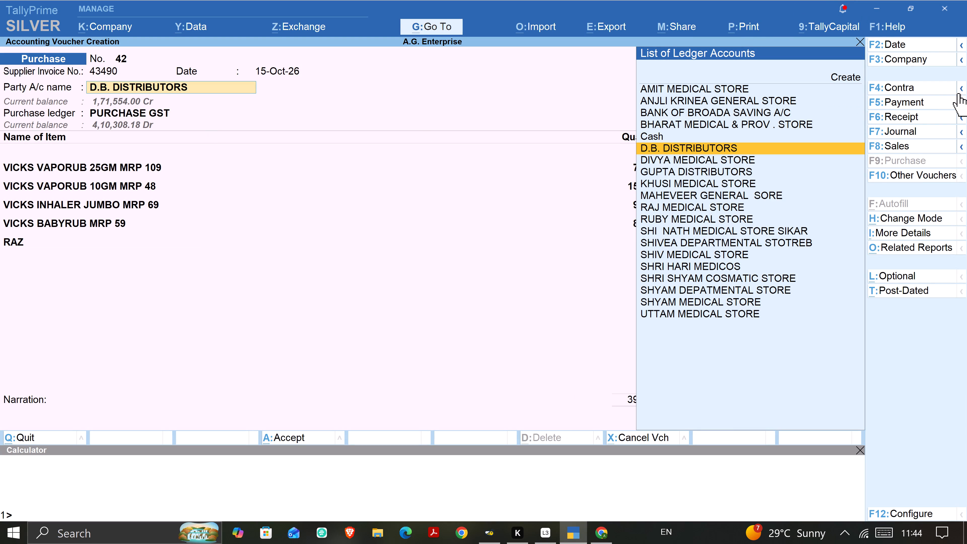
left_click(862, 38)
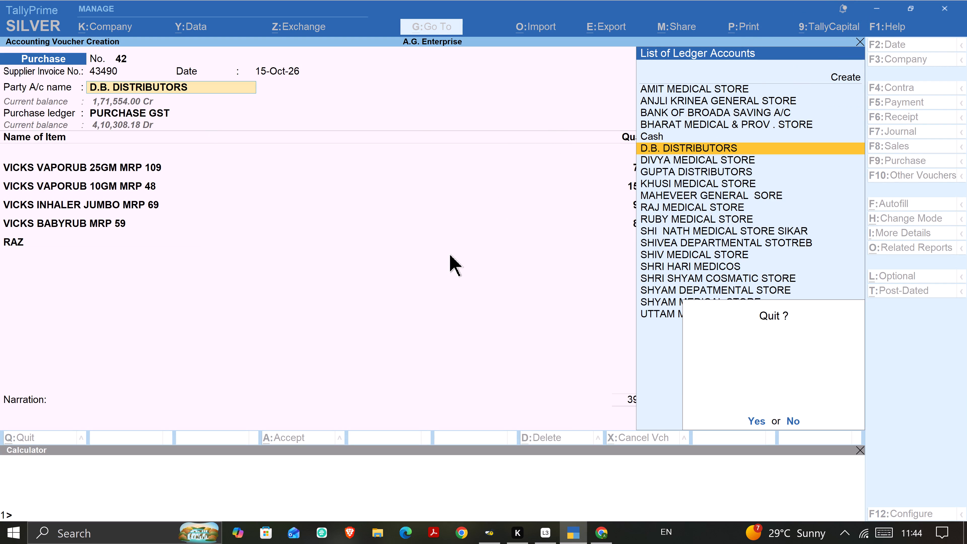
key("ctrl+a")
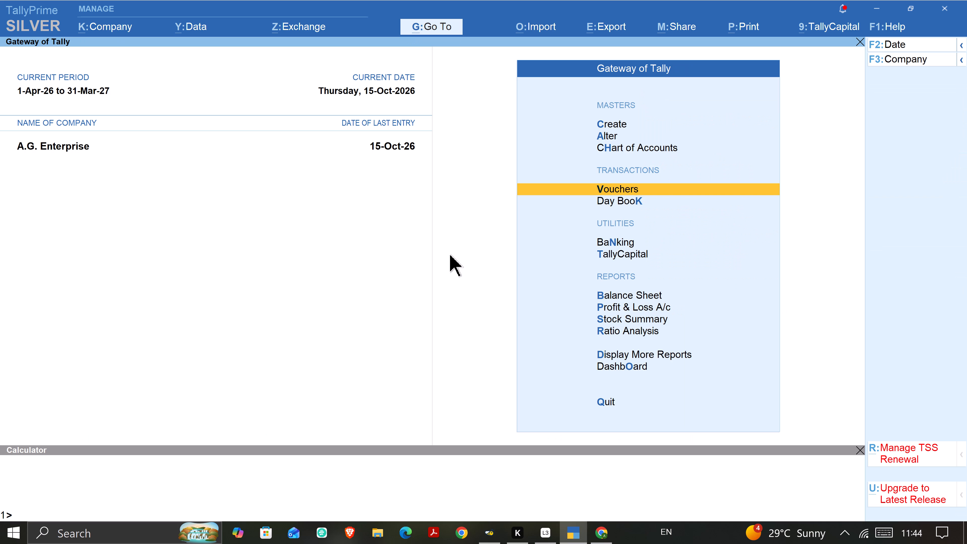
Start quitting the program from the Gateway of Tally.
key("Escape")
key("Escape")
key("Escape")
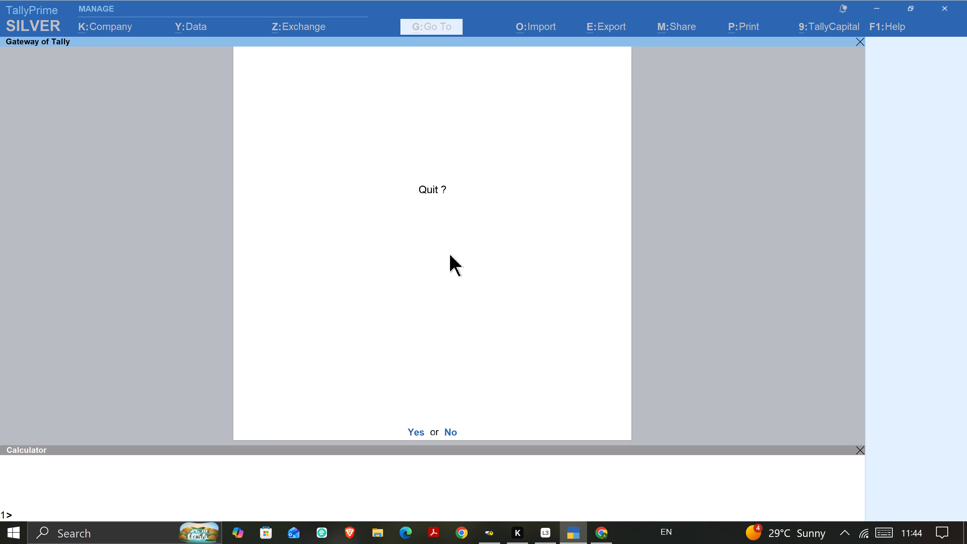